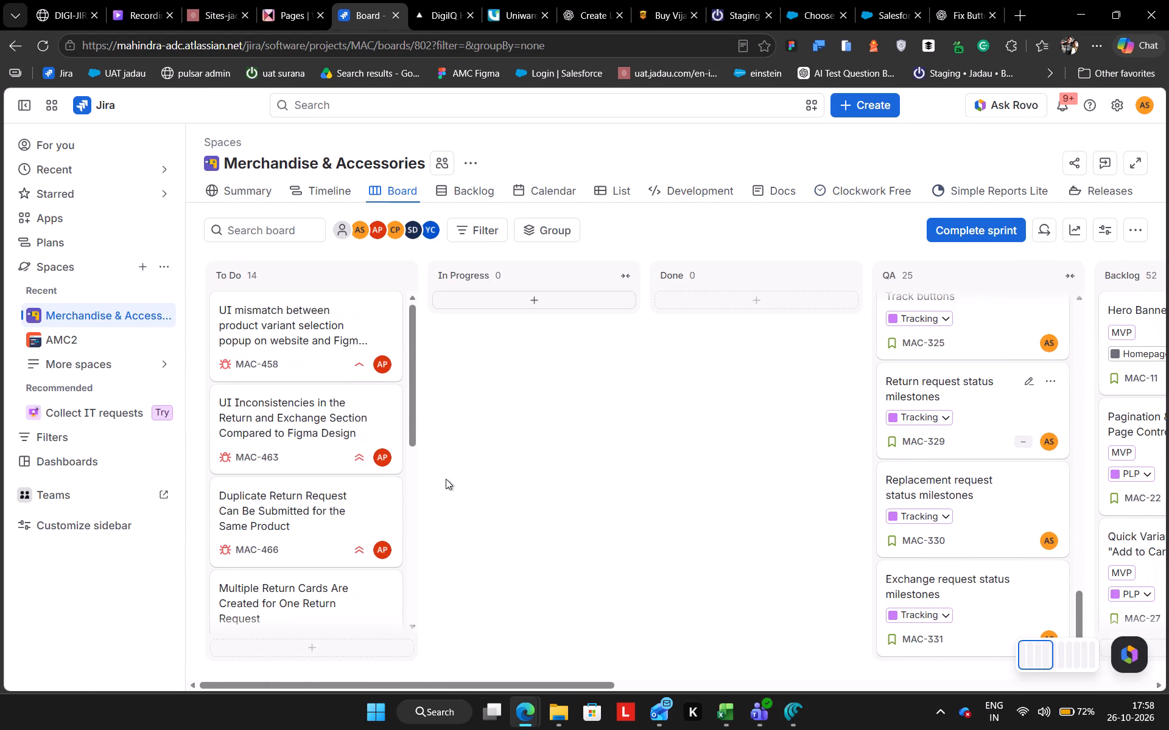
Review the return and exchange bug cards in the To Do column of the Merchandise & Accessories board.
scroll(331, 500, "down", 11)
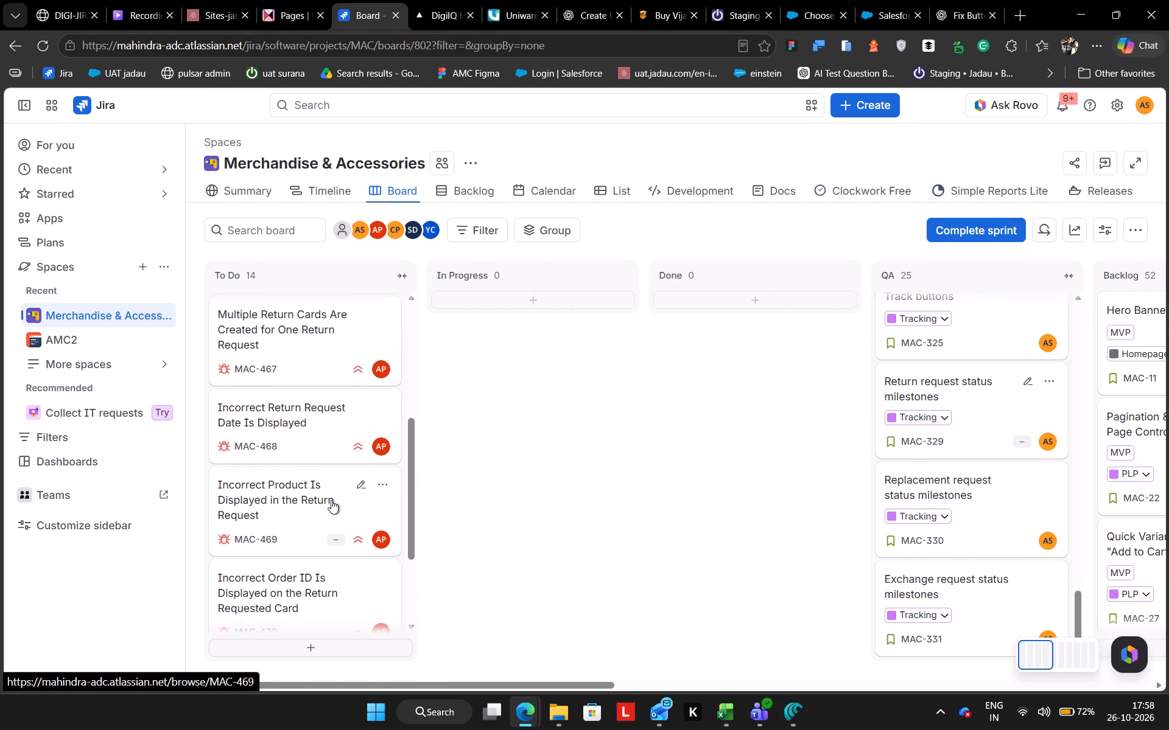
scroll(331, 500, "down", 5)
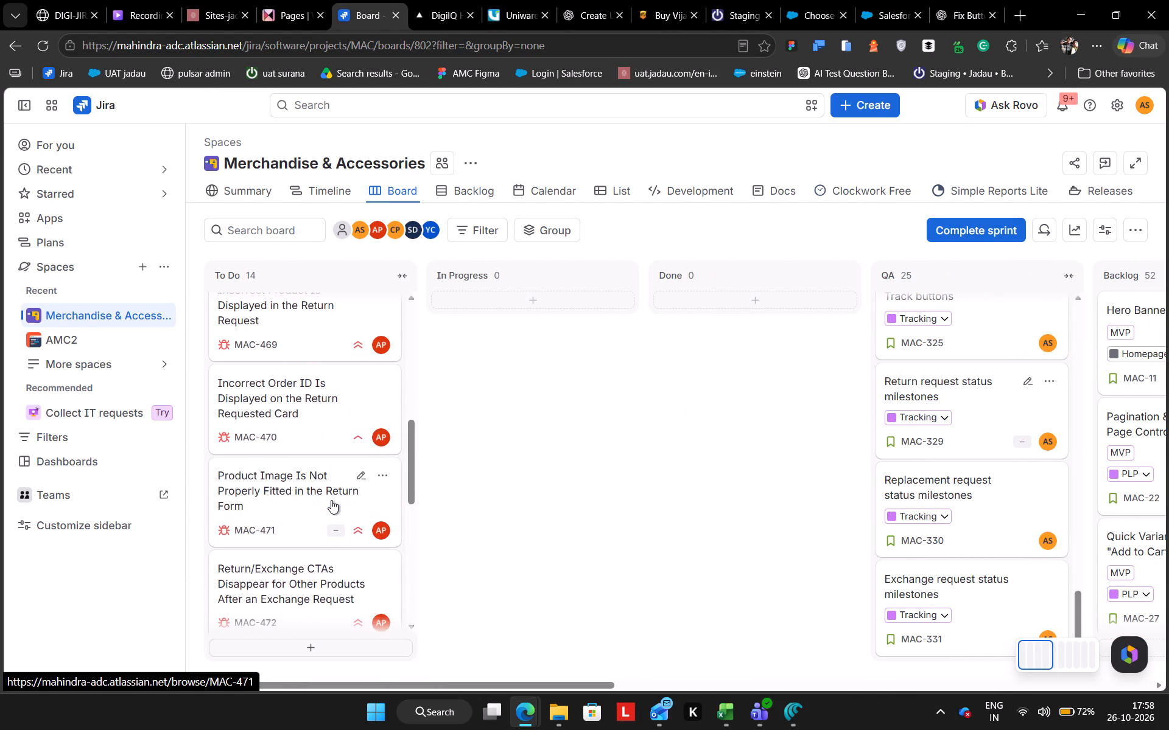
scroll(331, 500, "down", 6)
scroll(331, 500, "up", 8)
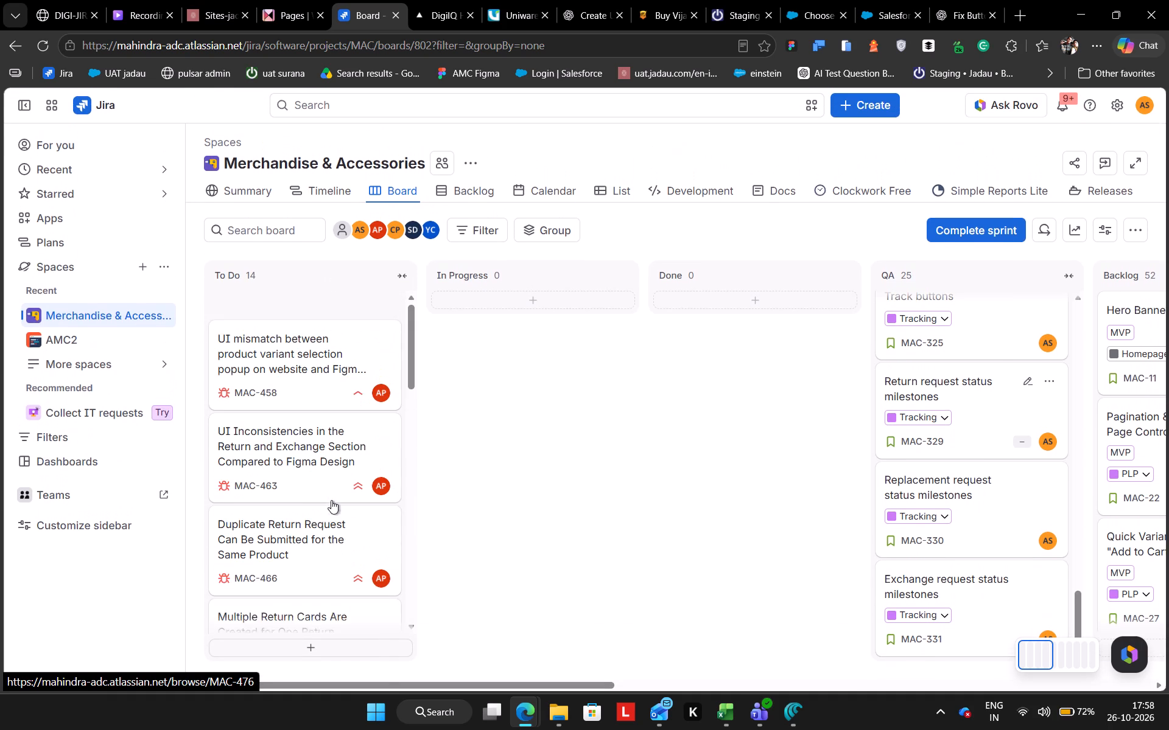
scroll(320, 506, "down", 7)
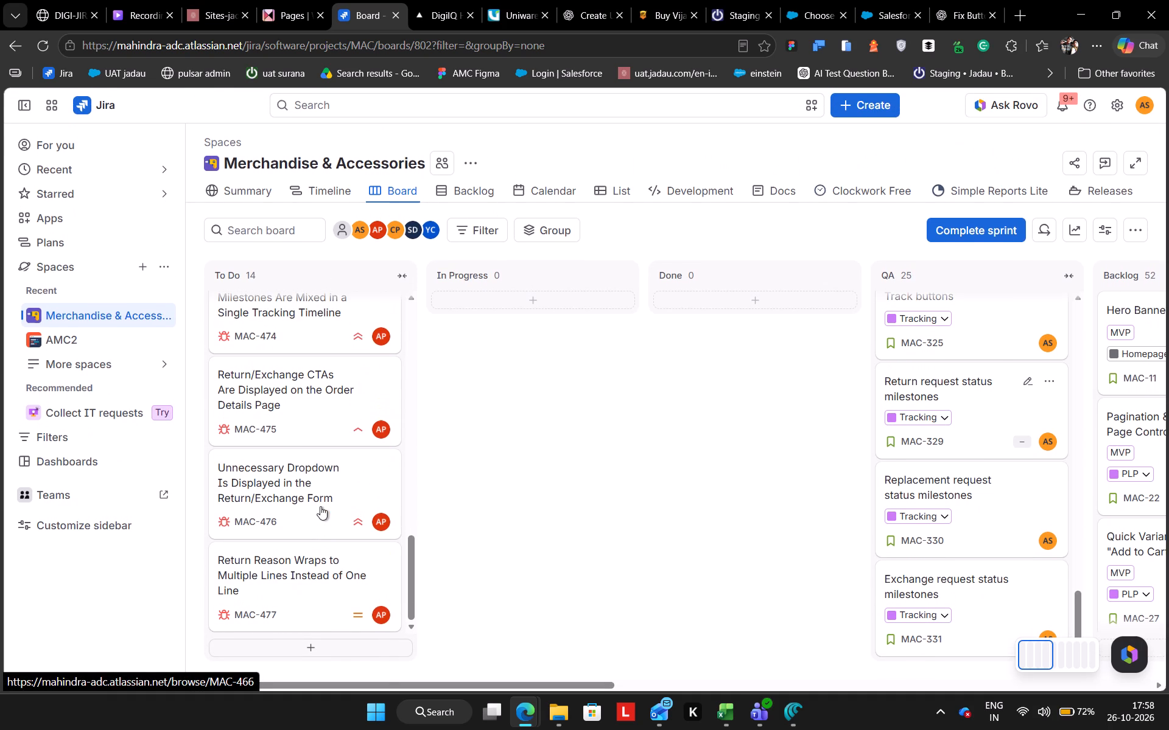
scroll(320, 506, "down", 1)
scroll(320, 506, "up", 6)
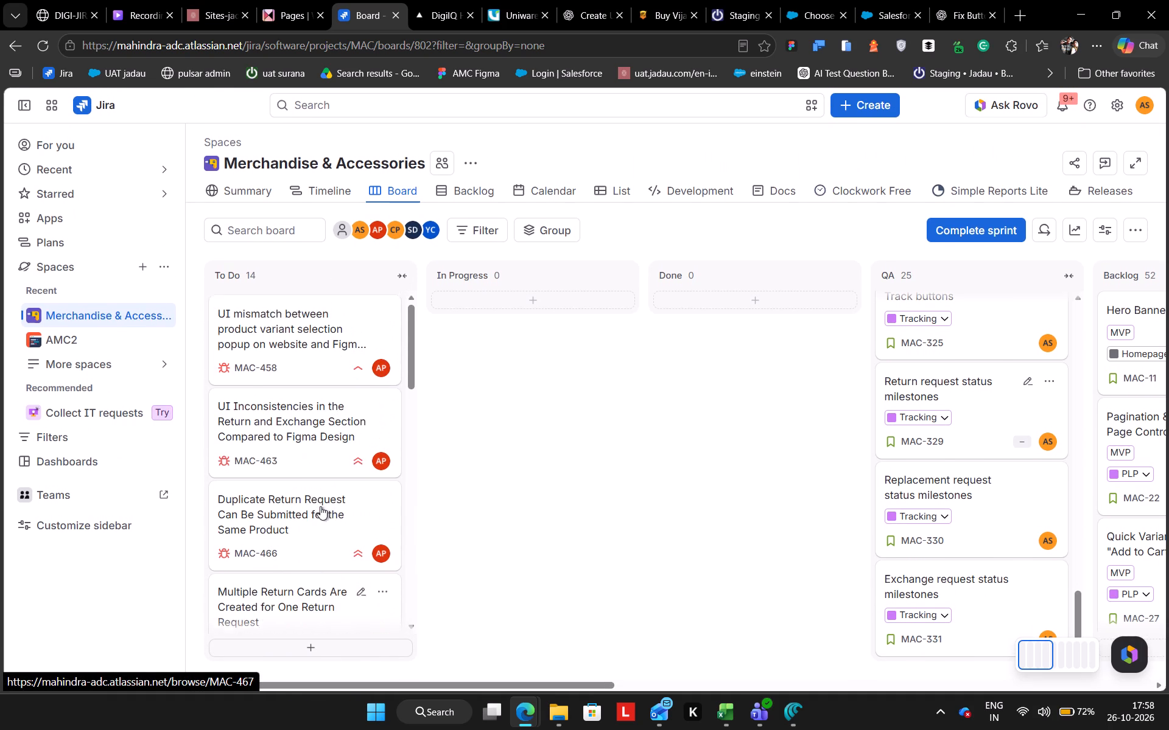
scroll(320, 506, "up", 2)
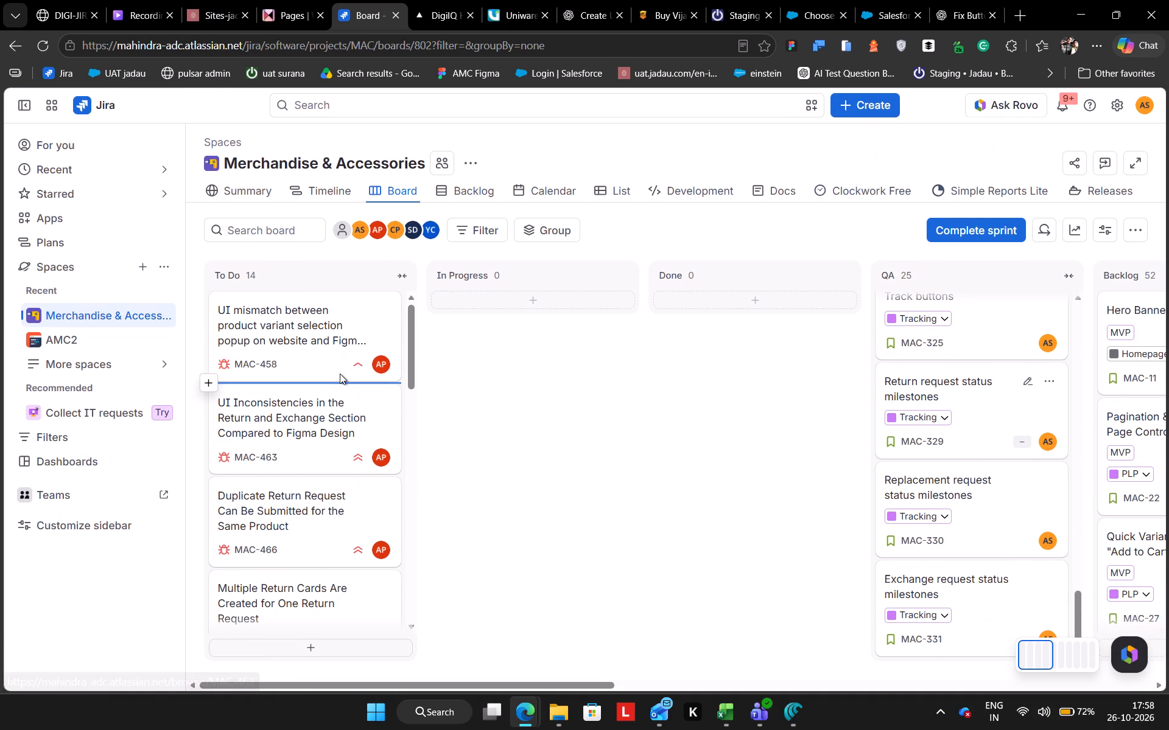
scroll(340, 446, "down", 3)
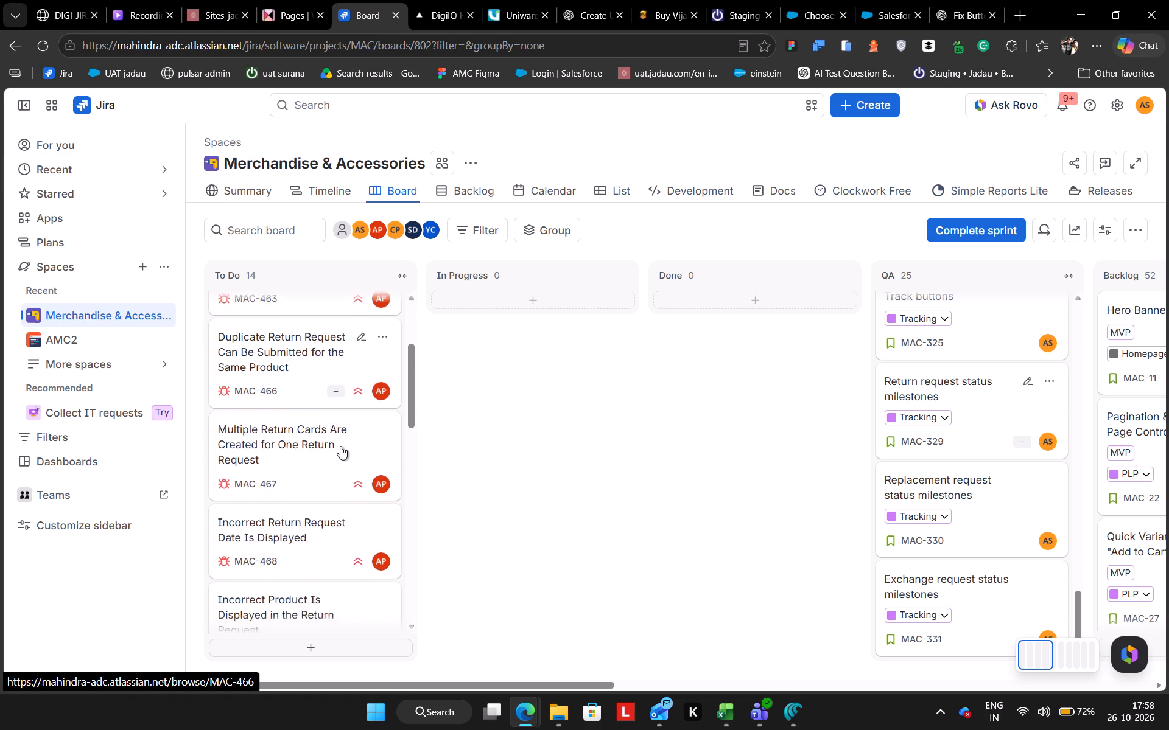
scroll(340, 446, "down", 4)
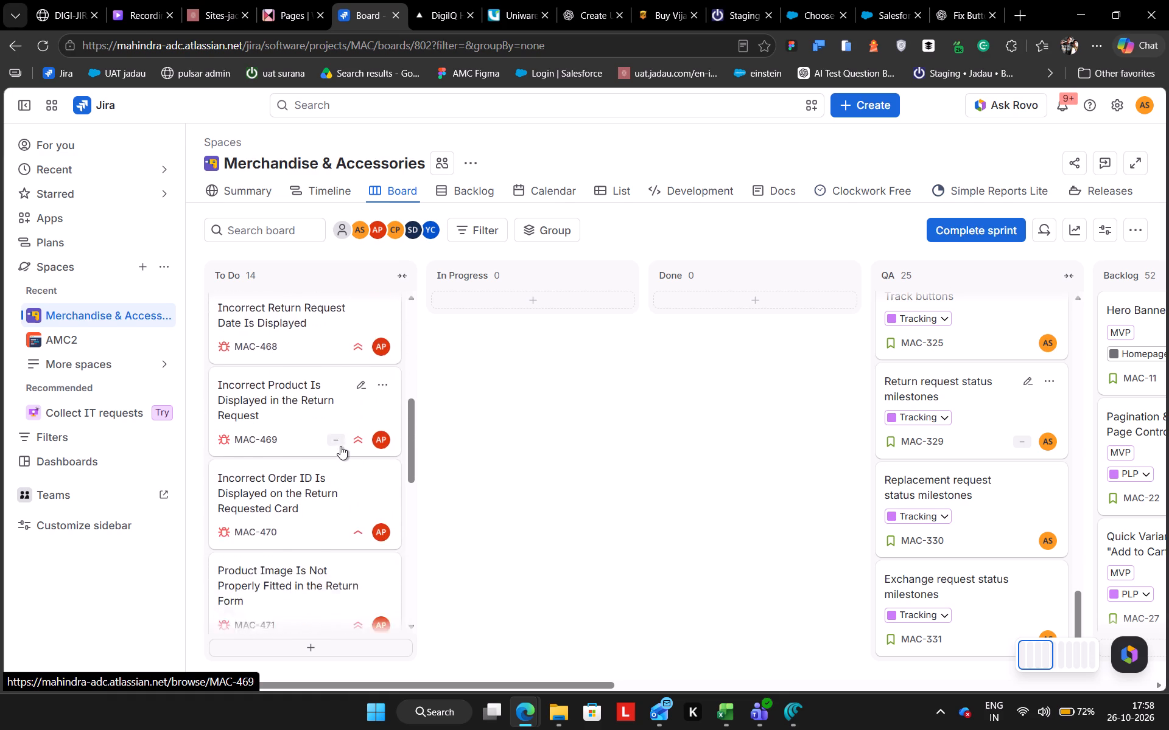
scroll(340, 446, "down", 4)
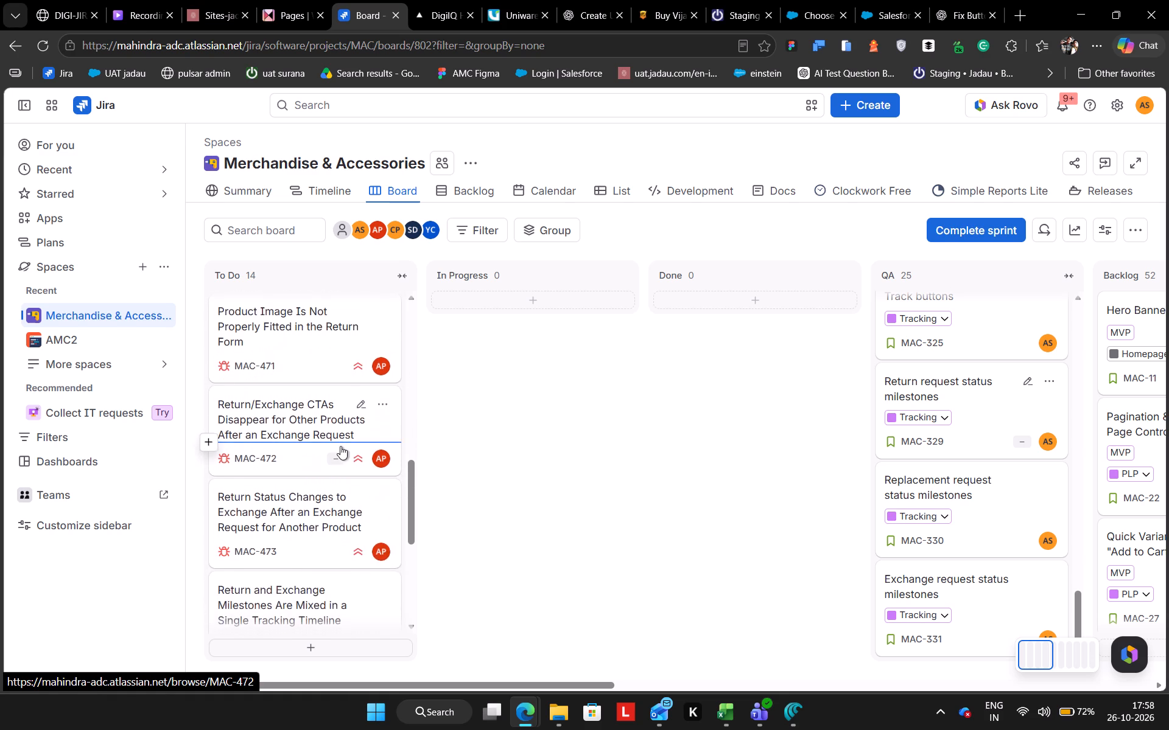
scroll(340, 446, "down", 4)
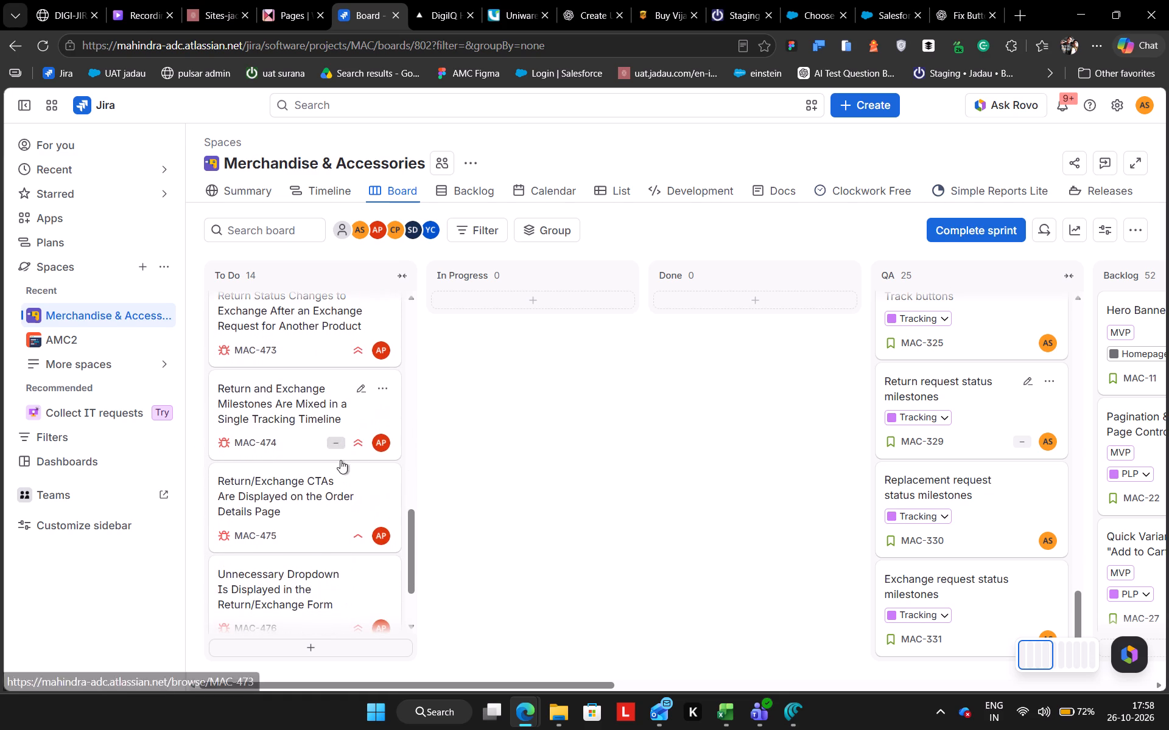
scroll(353, 583, "down", 3)
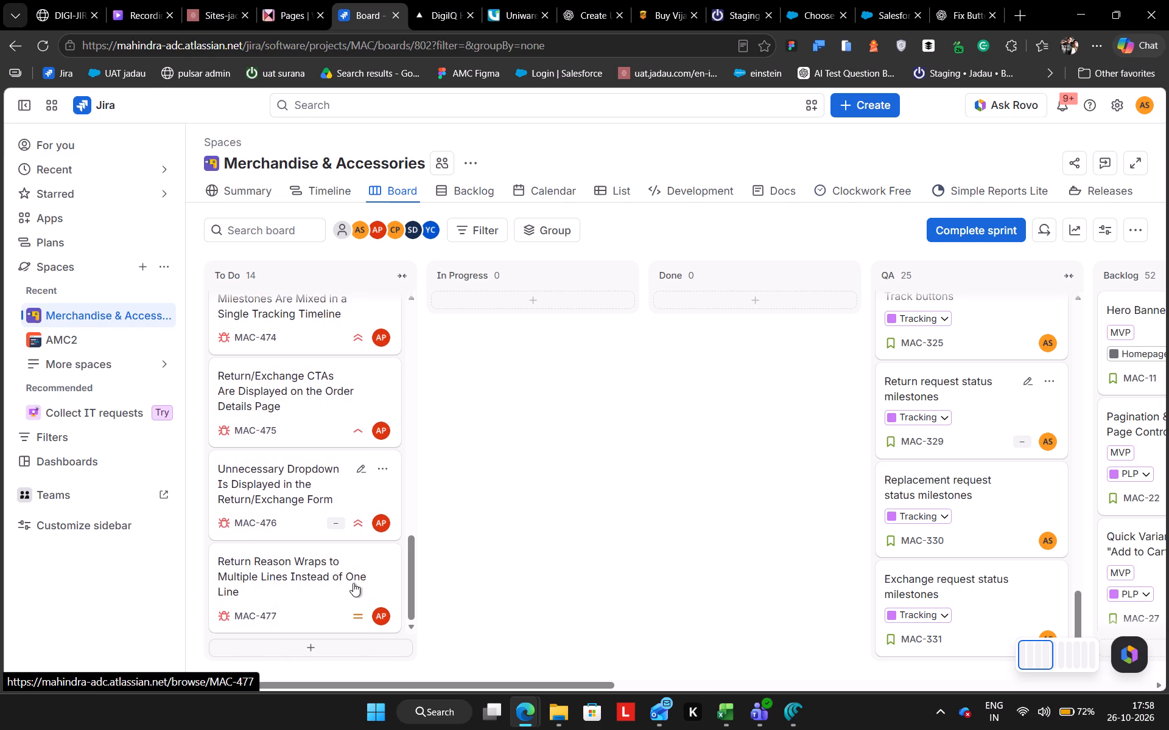
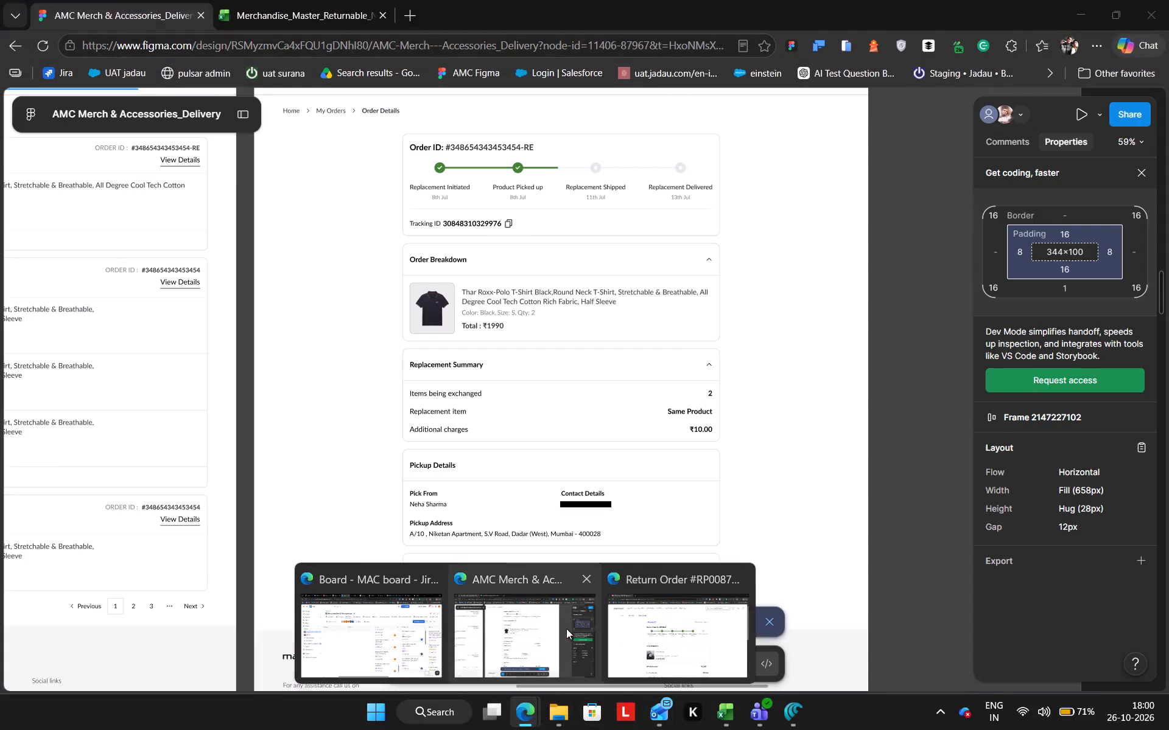
Switch to the AMC Merch & Accessories_Delivery design file in Figma and locate the mobile screens of the Exchange flow.
left_click(566, 628)
scroll(556, 392, "down", 3)
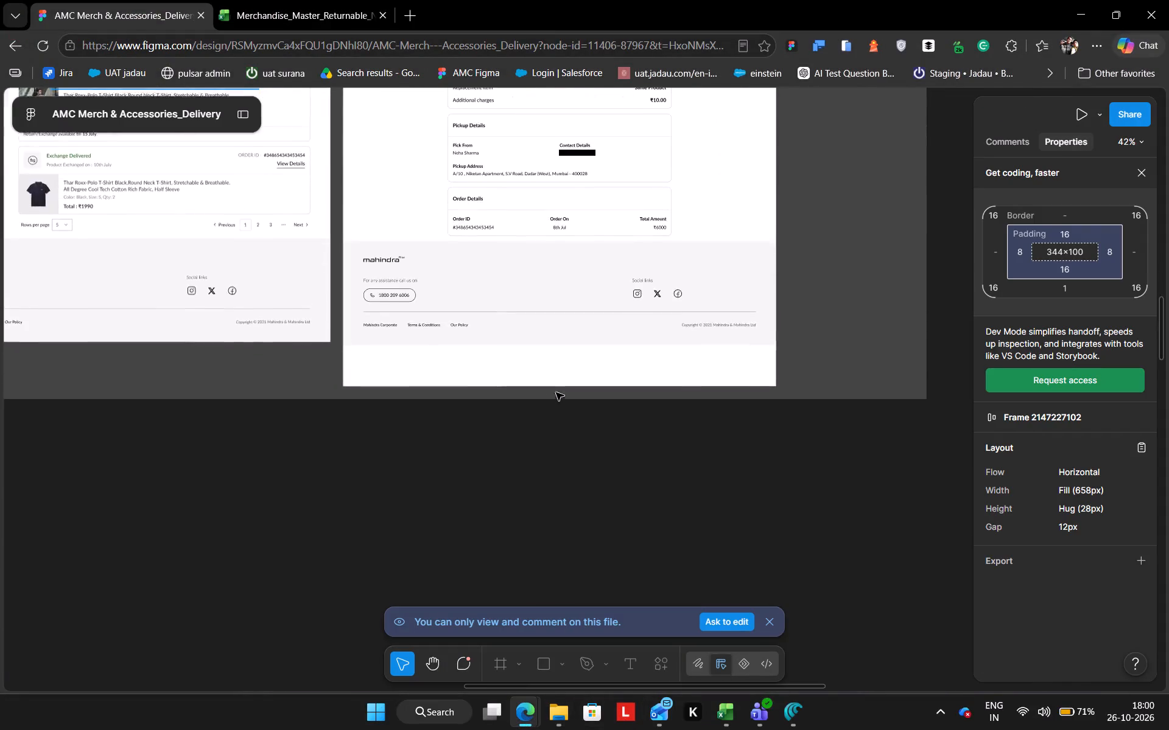
scroll(556, 392, "right", 9)
scroll(556, 392, "up", 2)
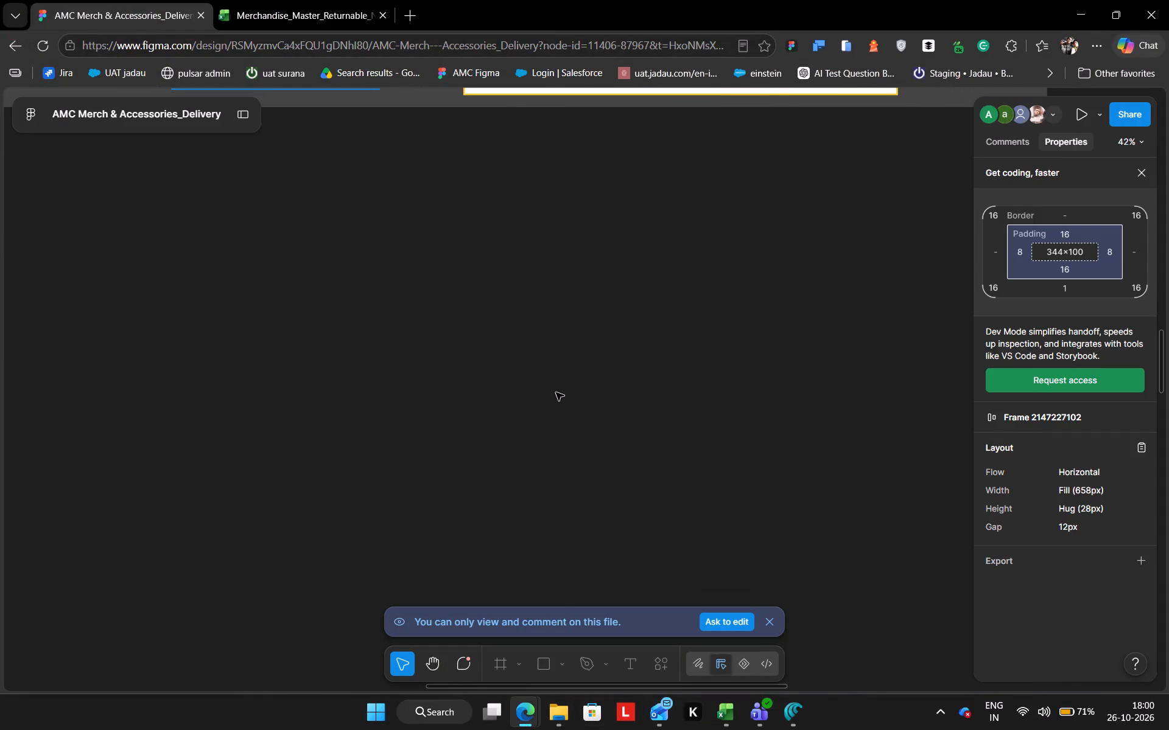
scroll(556, 392, "up", 2)
scroll(556, 392, "right", 3)
scroll(556, 392, "up", 3)
scroll(556, 392, "right", 9)
scroll(556, 392, "down", 5)
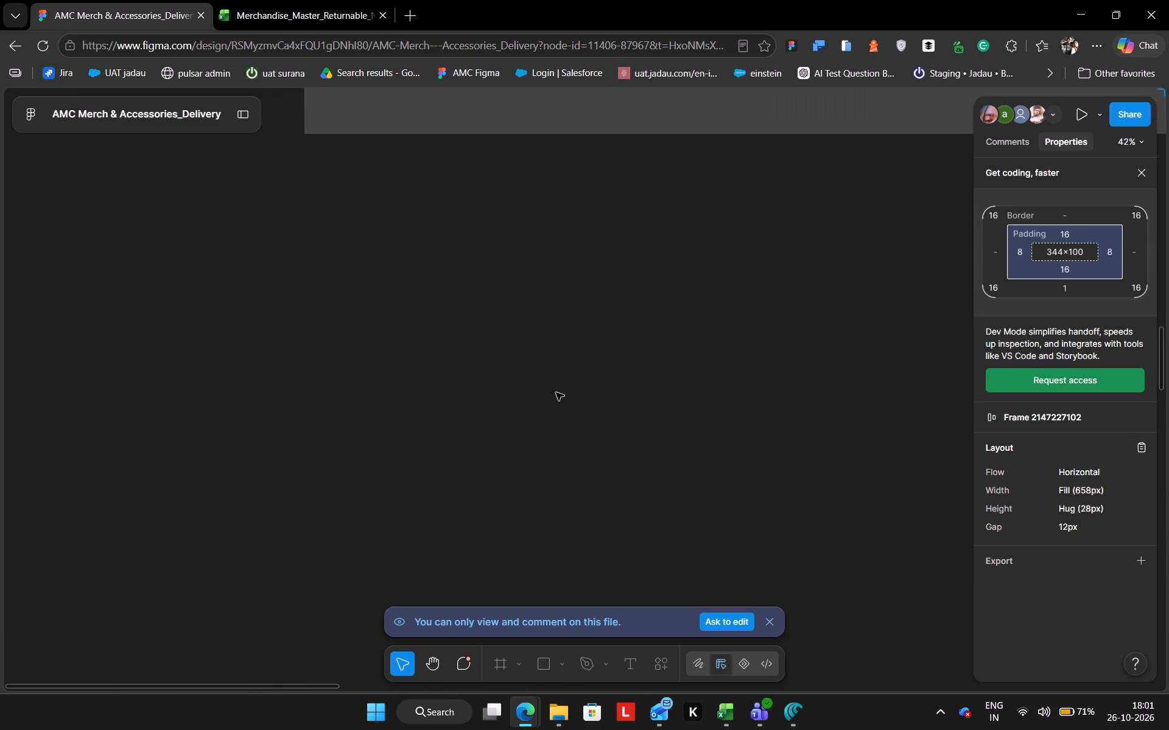
scroll(556, 392, "down", 8)
scroll(556, 392, "up", 1)
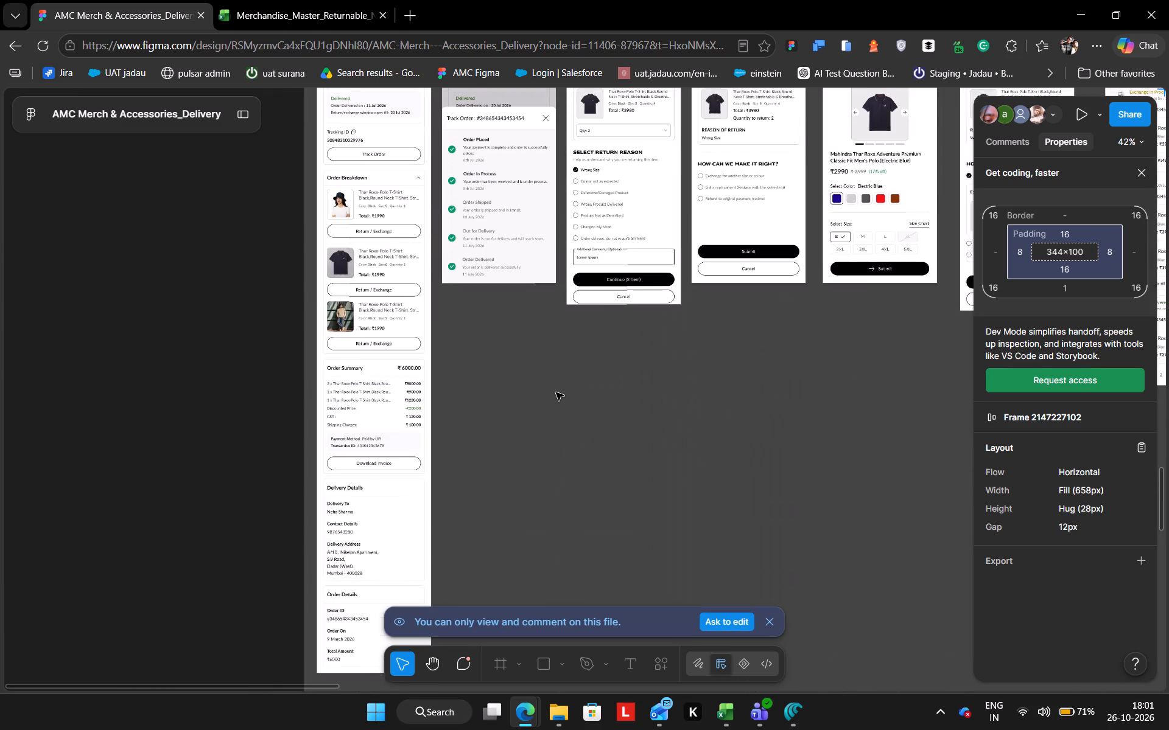
scroll(556, 392, "up", 2)
Examine the mobile Exchange flow screens, from the return process steps through My Orders and Exchange order to the main order's details.
scroll(556, 392, "left", 1)
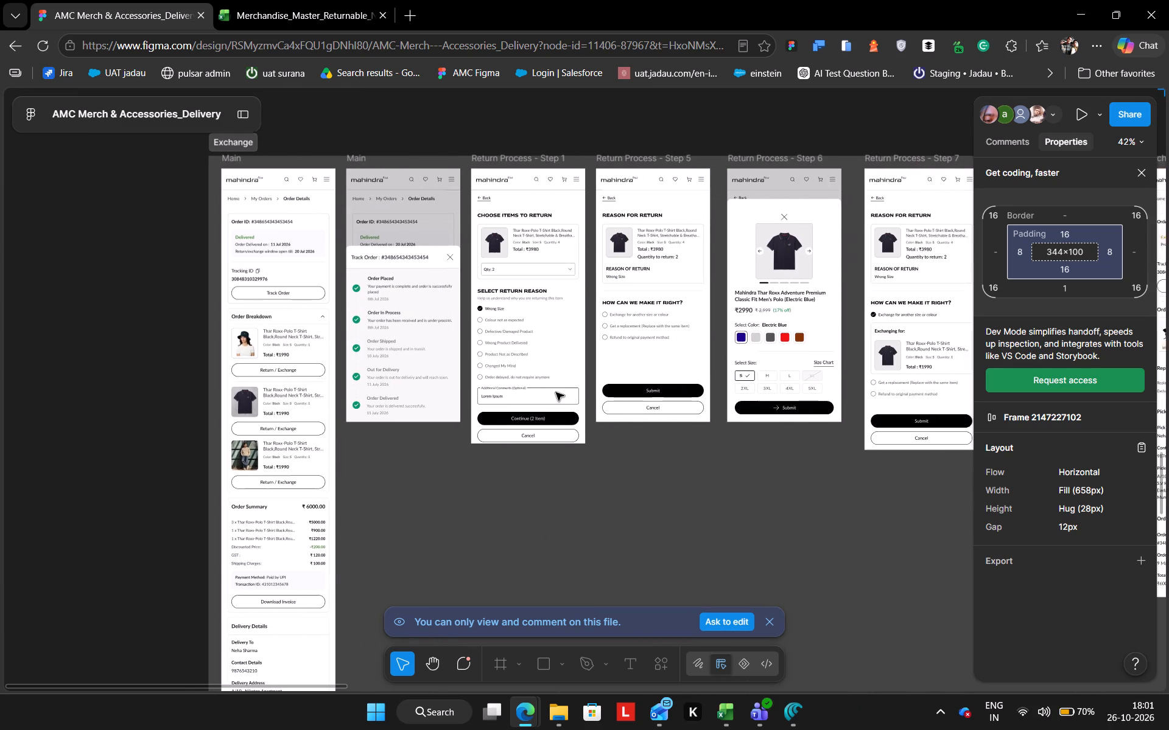
scroll(556, 392, "left", 1)
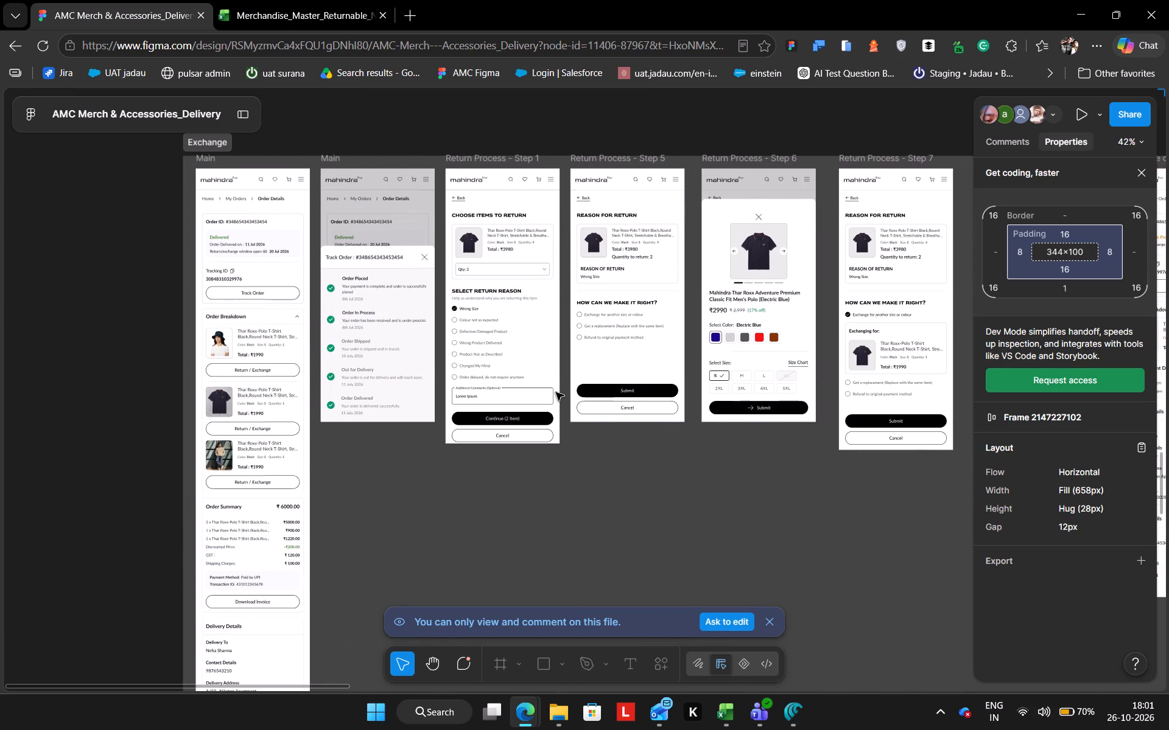
scroll(556, 392, "left", 6)
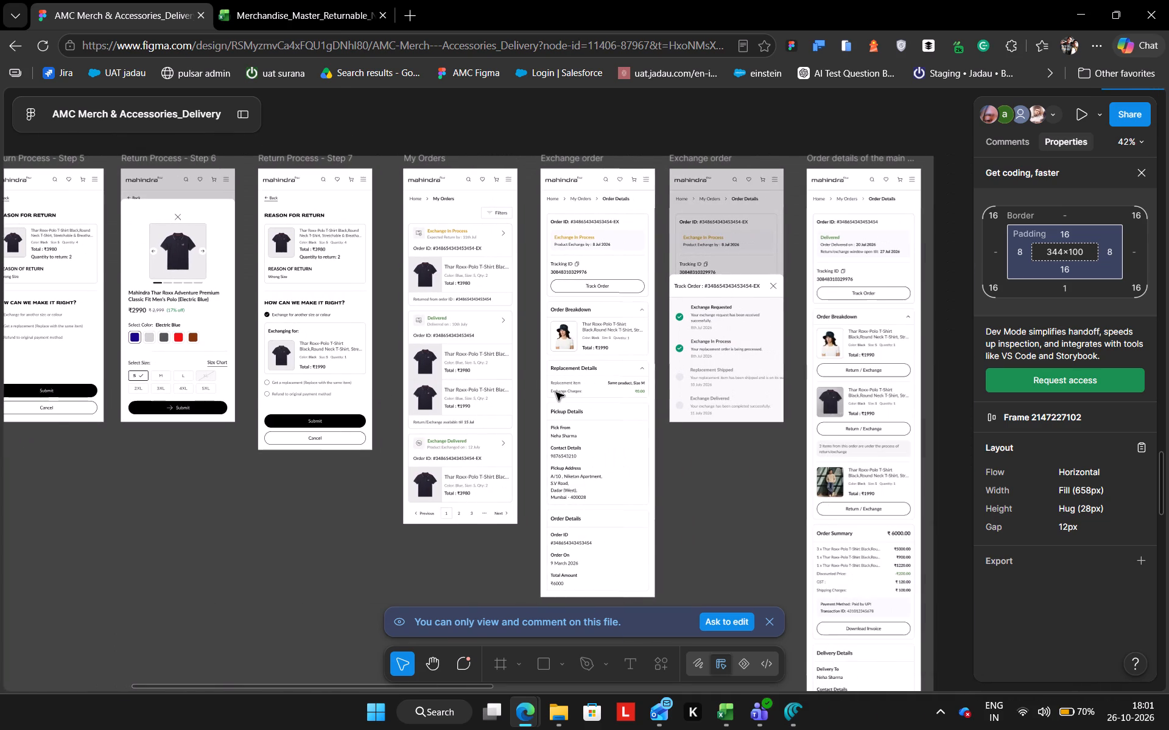
scroll(556, 392, "left", 1)
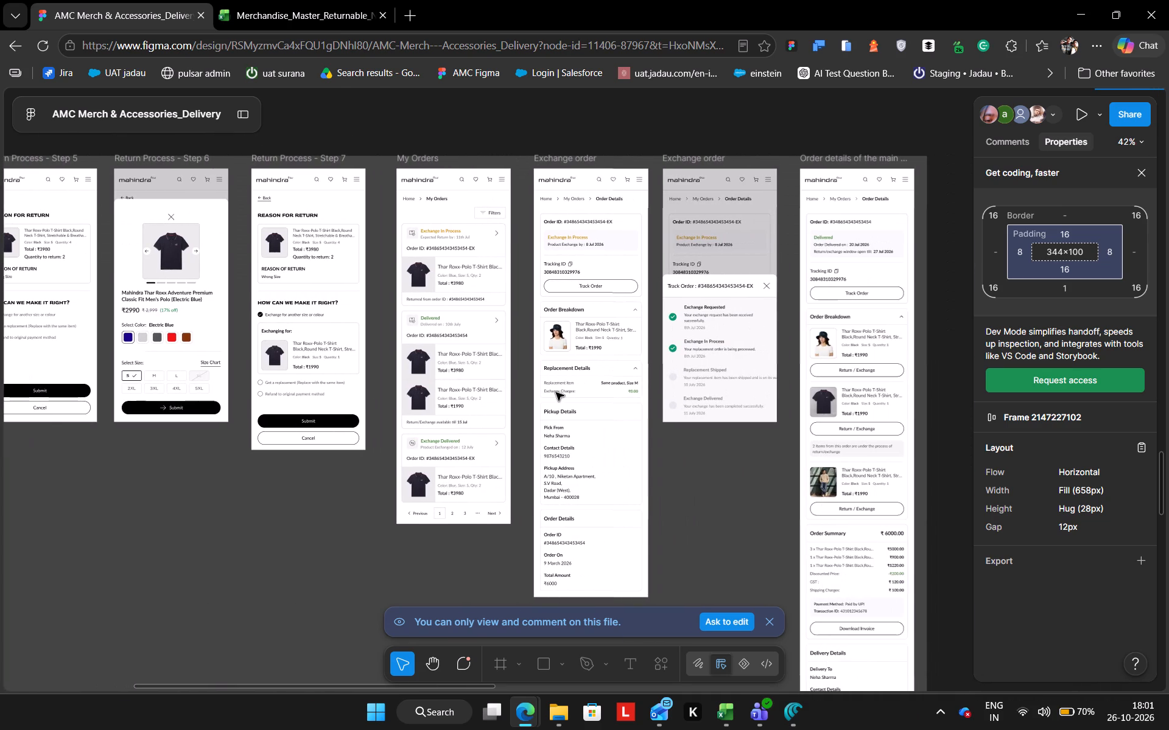
scroll(556, 392, "left", 1)
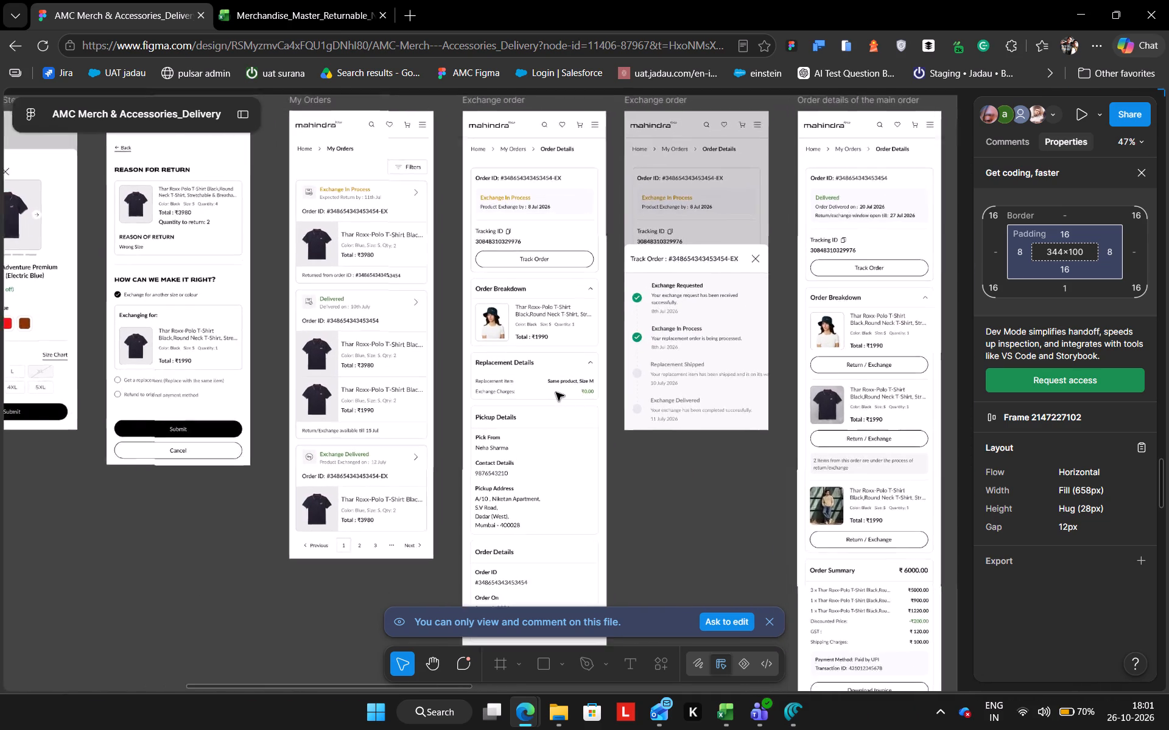
scroll(556, 392, "left", 1)
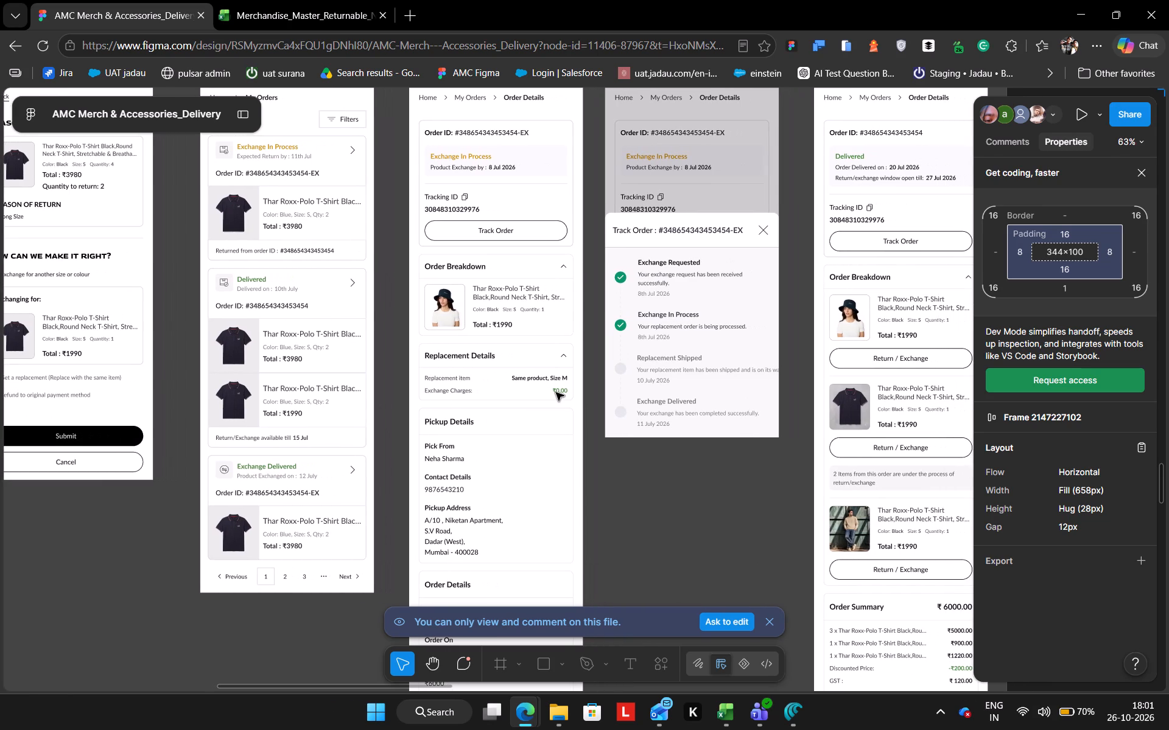
scroll(556, 392, "left", 2)
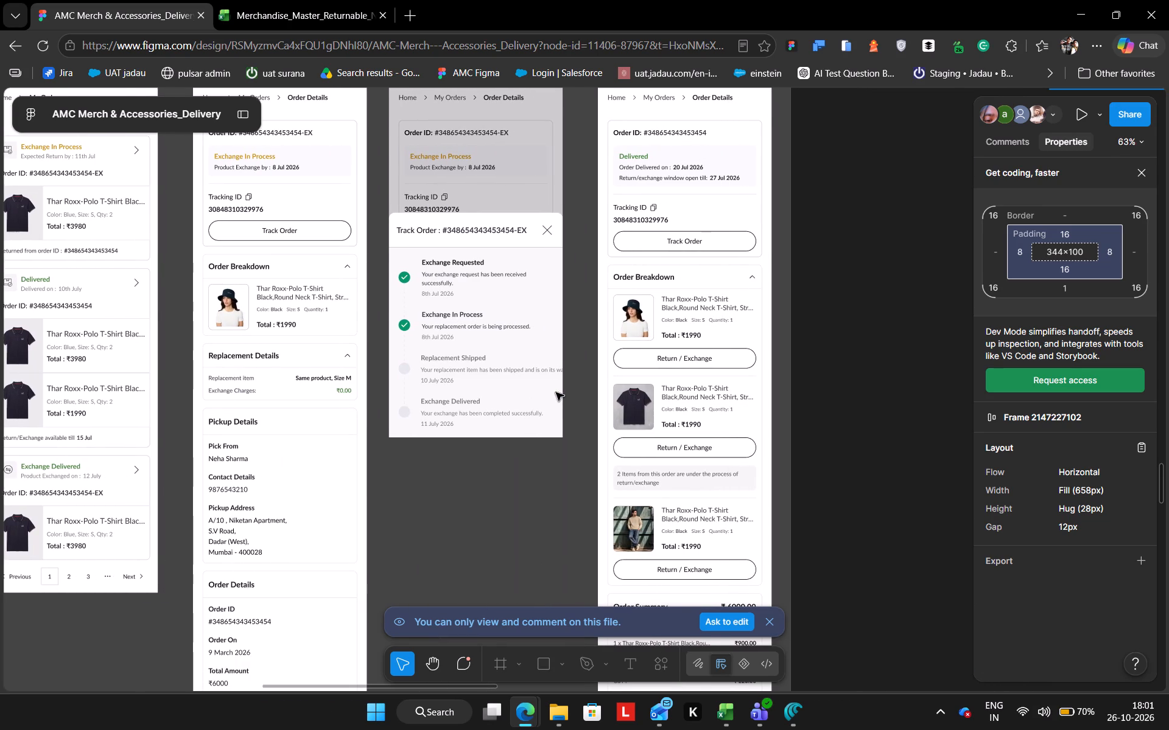
scroll(556, 392, "left", 1)
scroll(556, 392, "down", 1)
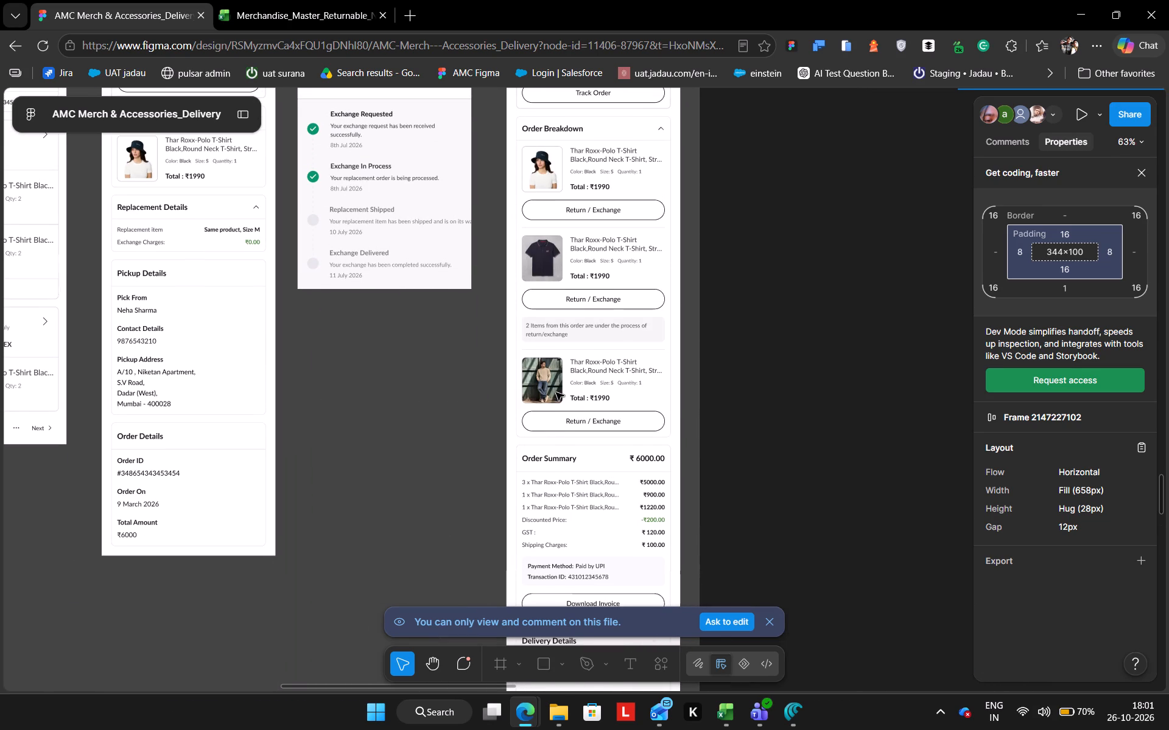
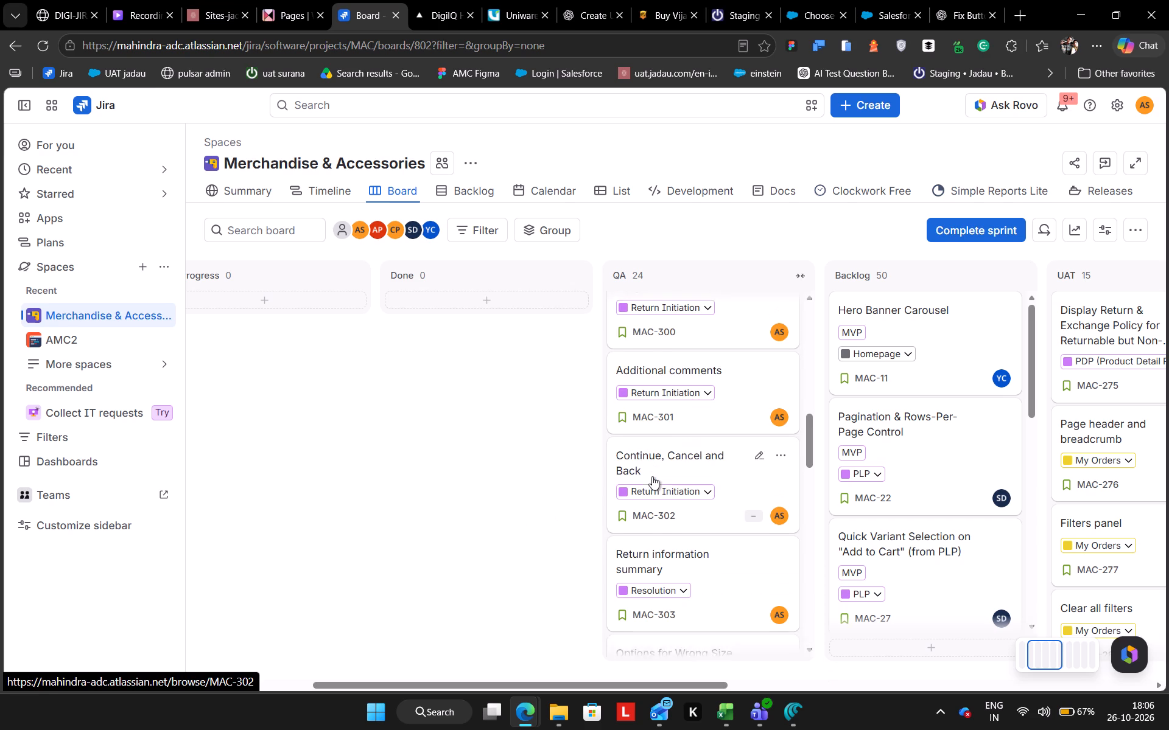
Look through the QA column of the board, focusing on the Tracking tickets near its end.
scroll(652, 476, "down", 6)
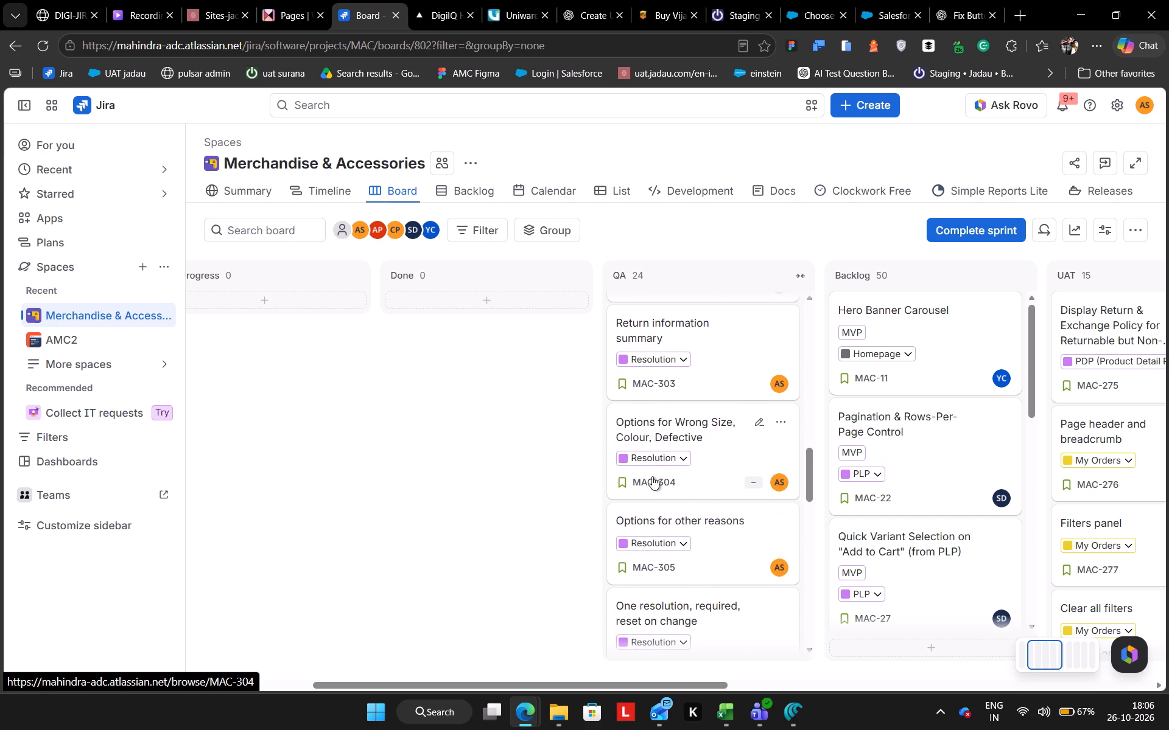
scroll(652, 476, "down", 6)
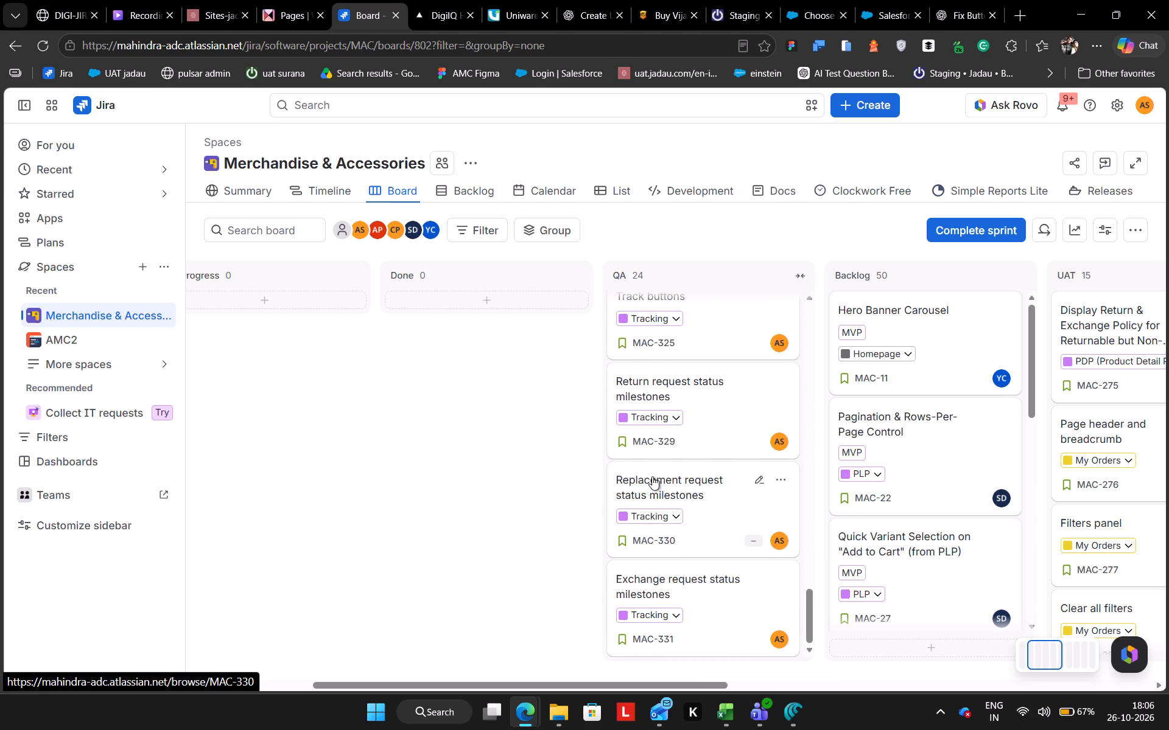
scroll(652, 476, "up", 2)
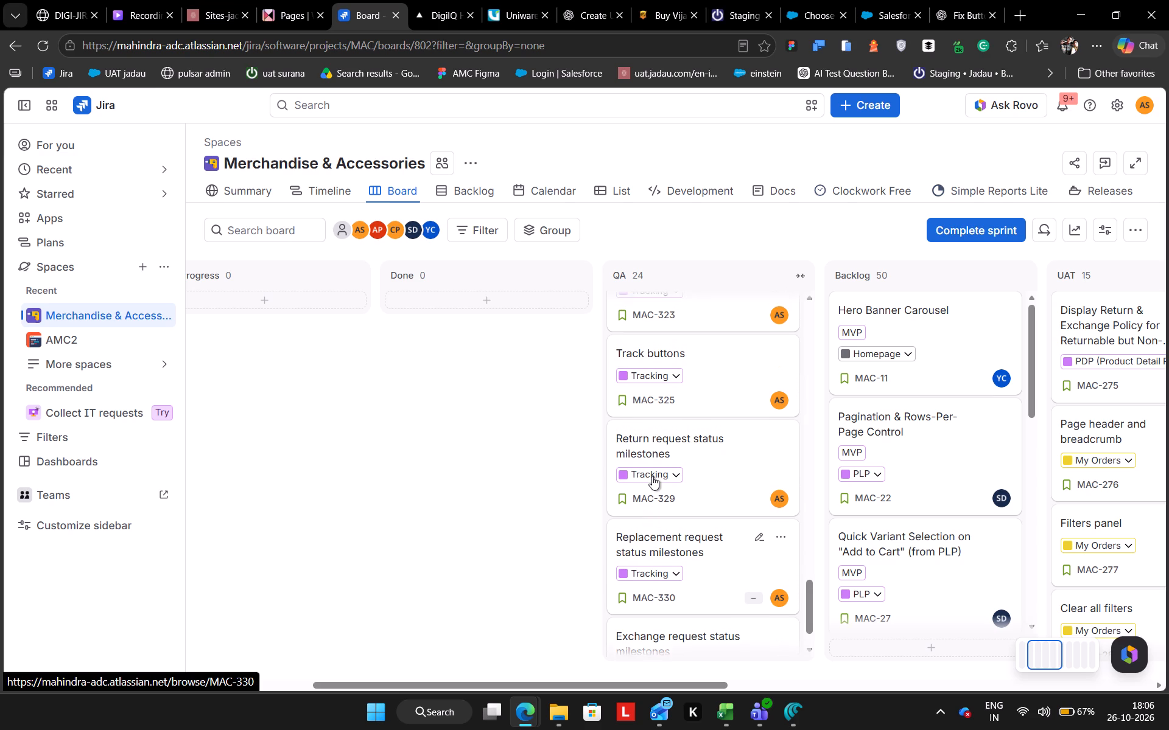
scroll(652, 476, "up", 1)
scroll(613, 454, "right", 1)
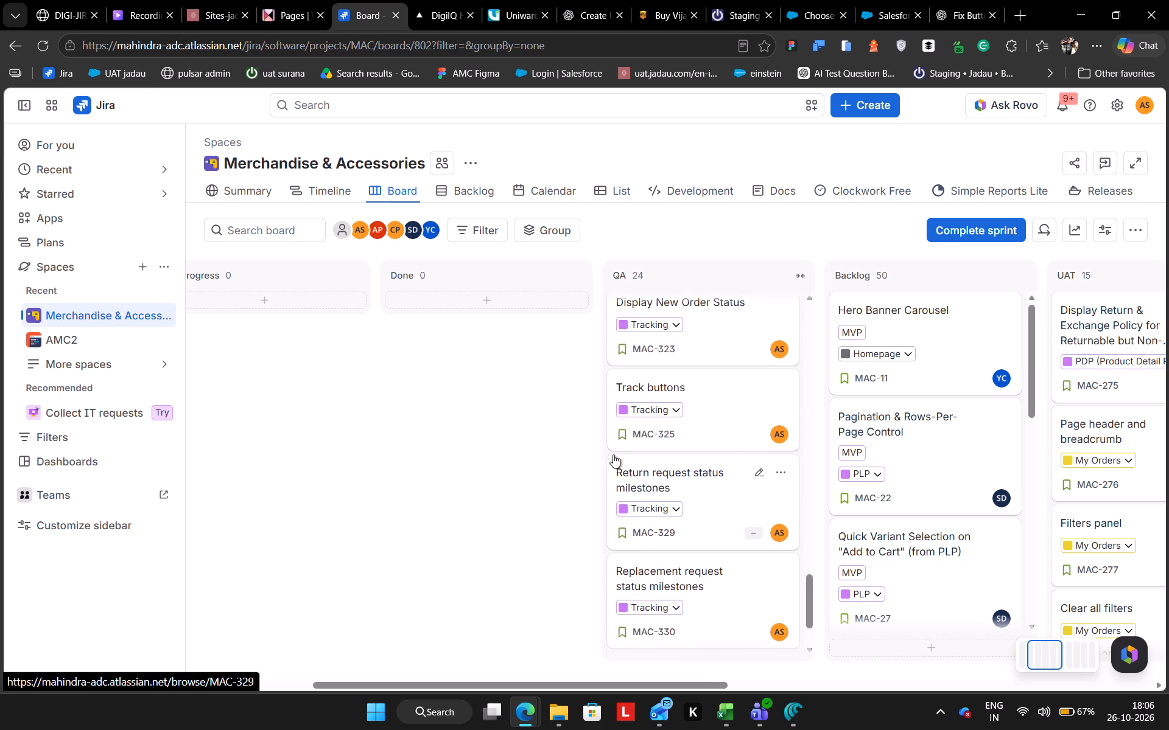
scroll(613, 454, "right", 4)
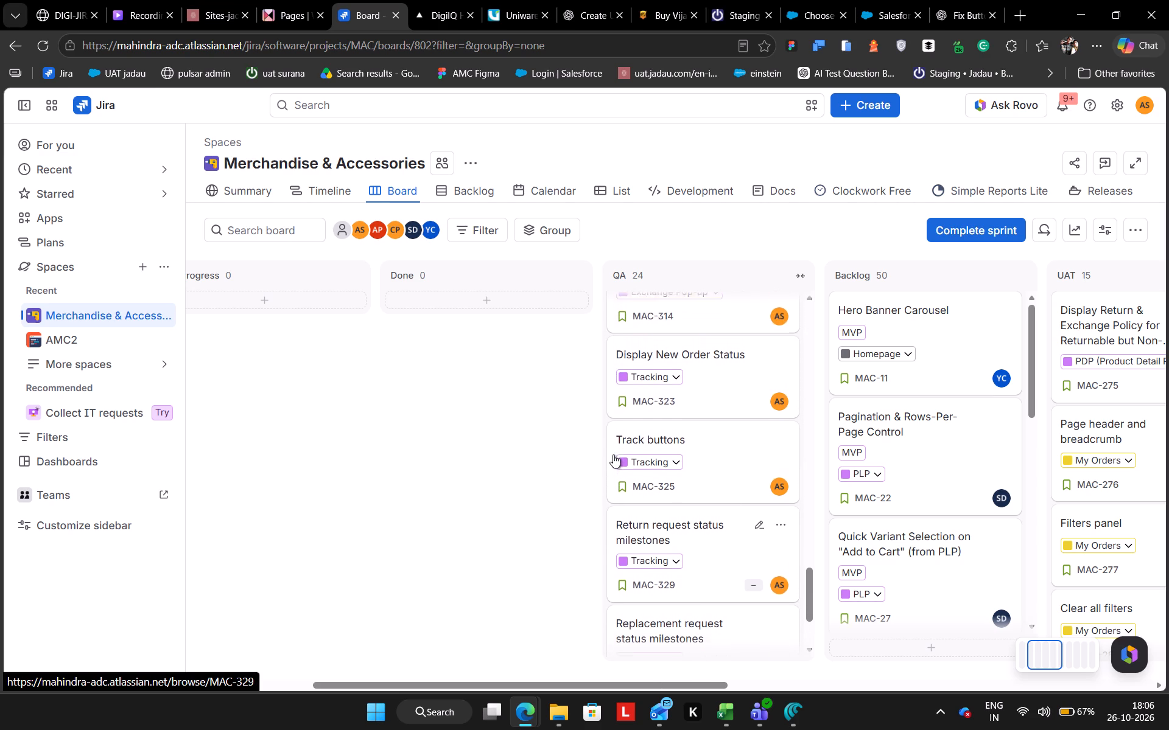
scroll(613, 454, "right", 1)
scroll(613, 454, "down", 2)
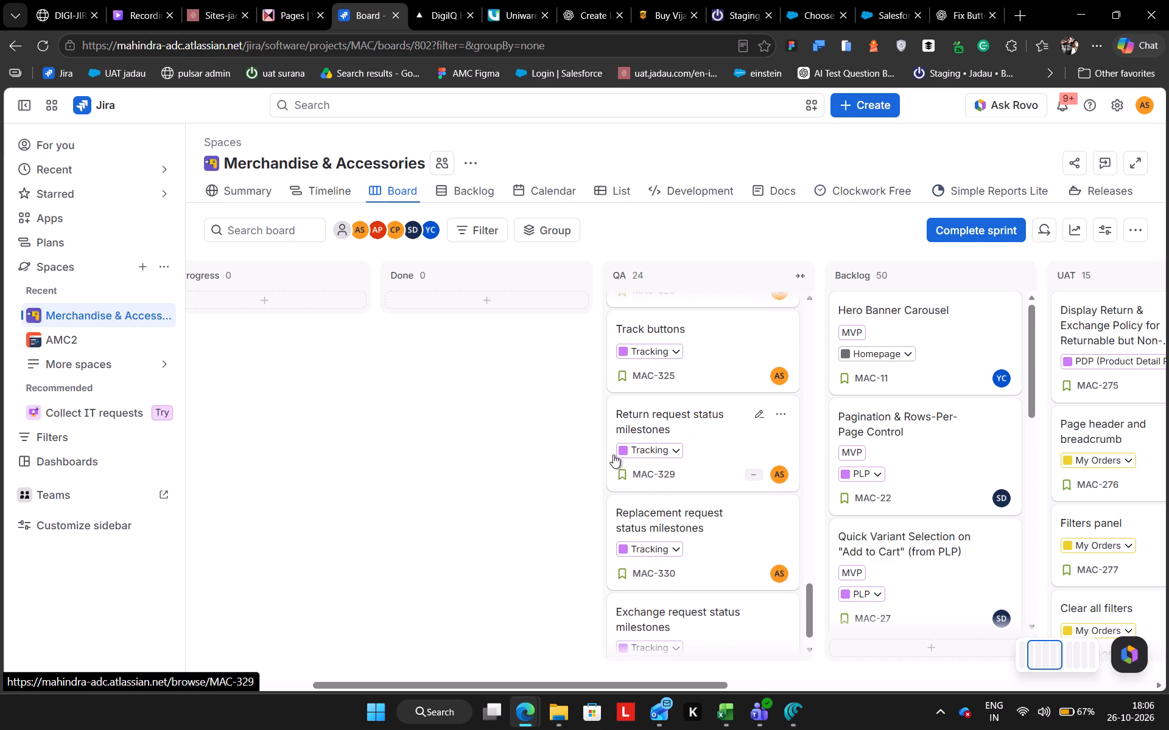
scroll(613, 454, "down", 1)
Open the Track buttons ticket (MAC-325) and begin a comment with "Hi" and a mention of the first suggested Aman.
left_click(717, 340)
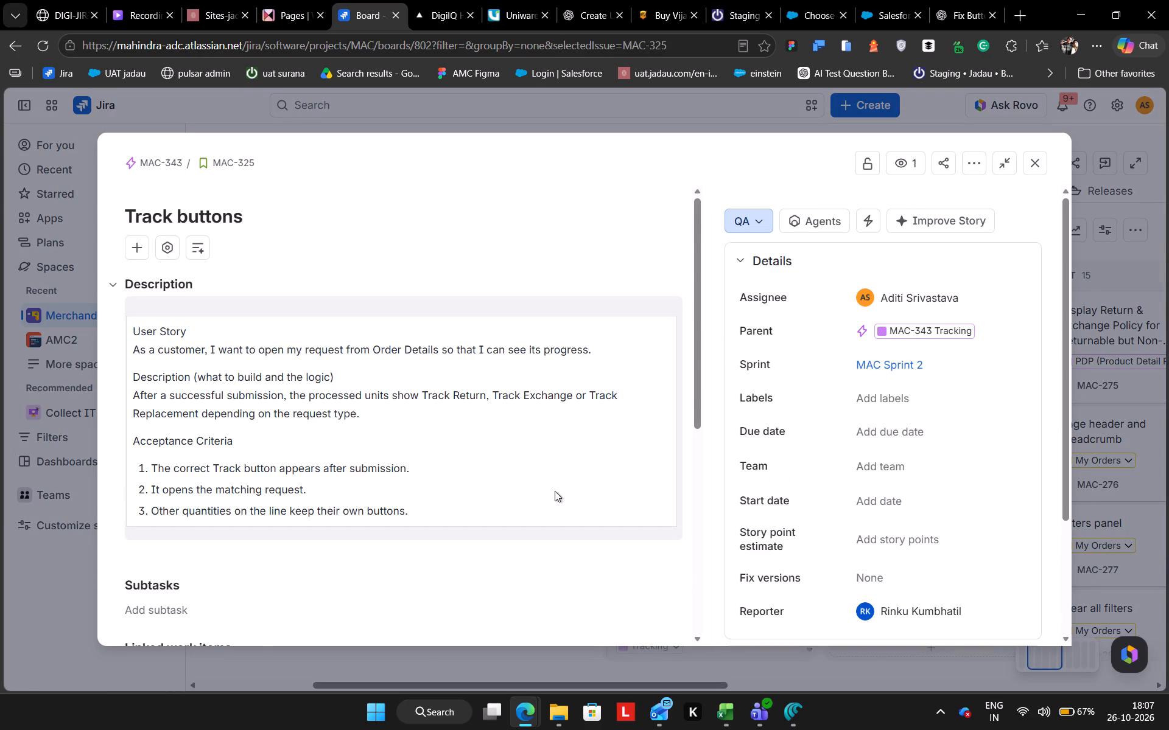
scroll(555, 491, "down", 6)
left_click(469, 552)
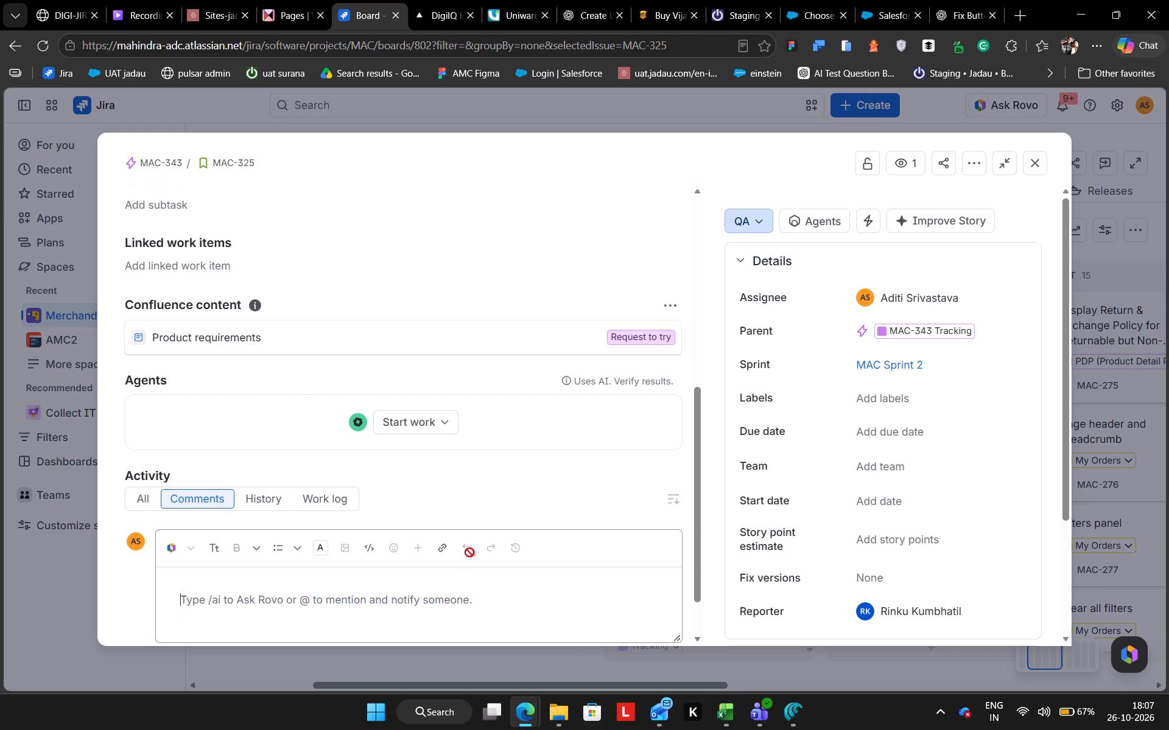
type("Hi")
key("space")
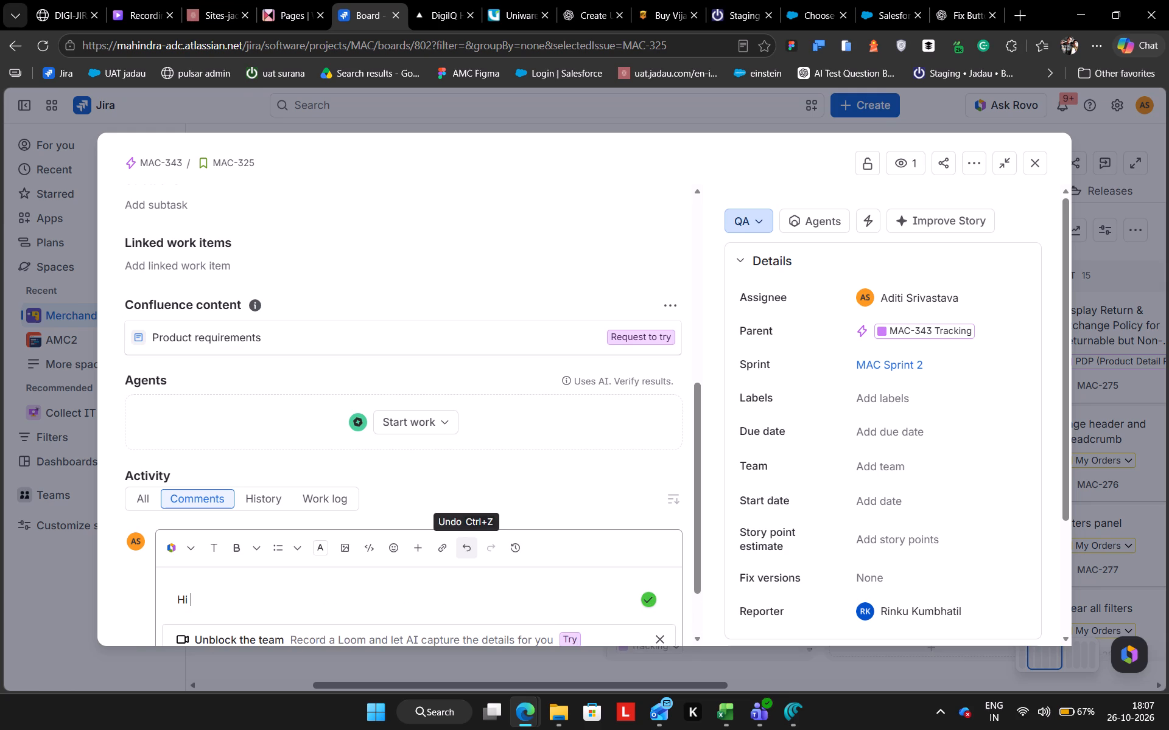
key("shift+at")
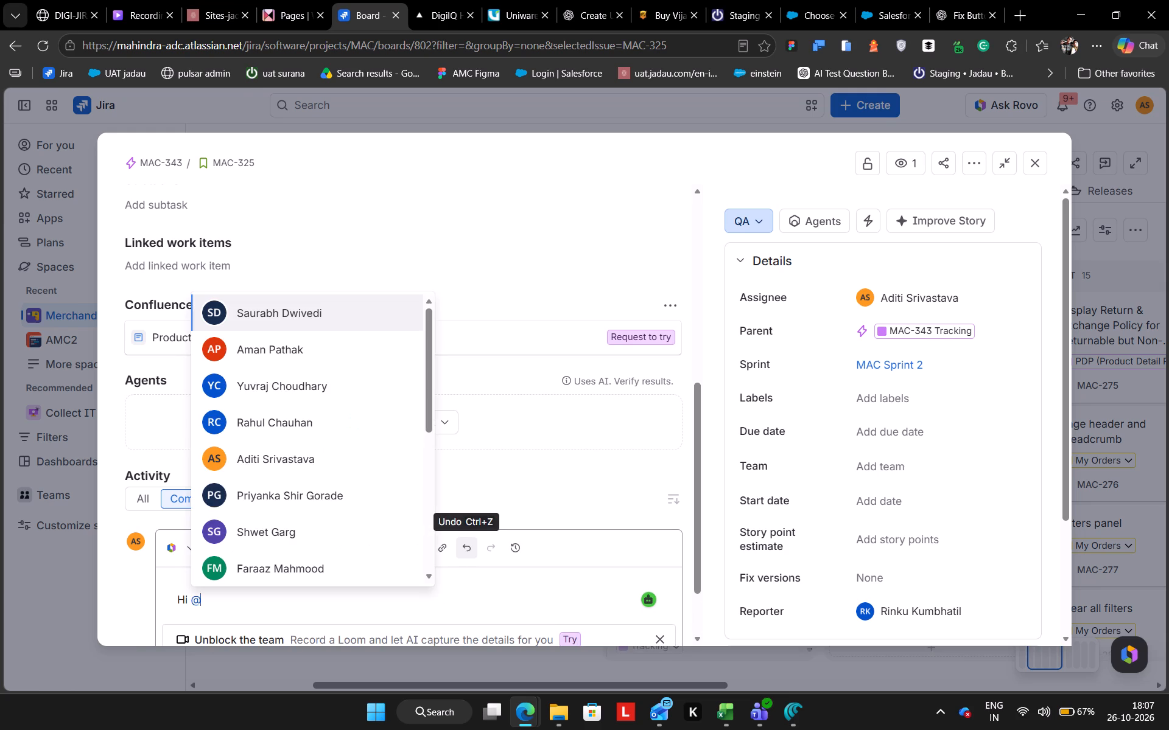
type("aman")
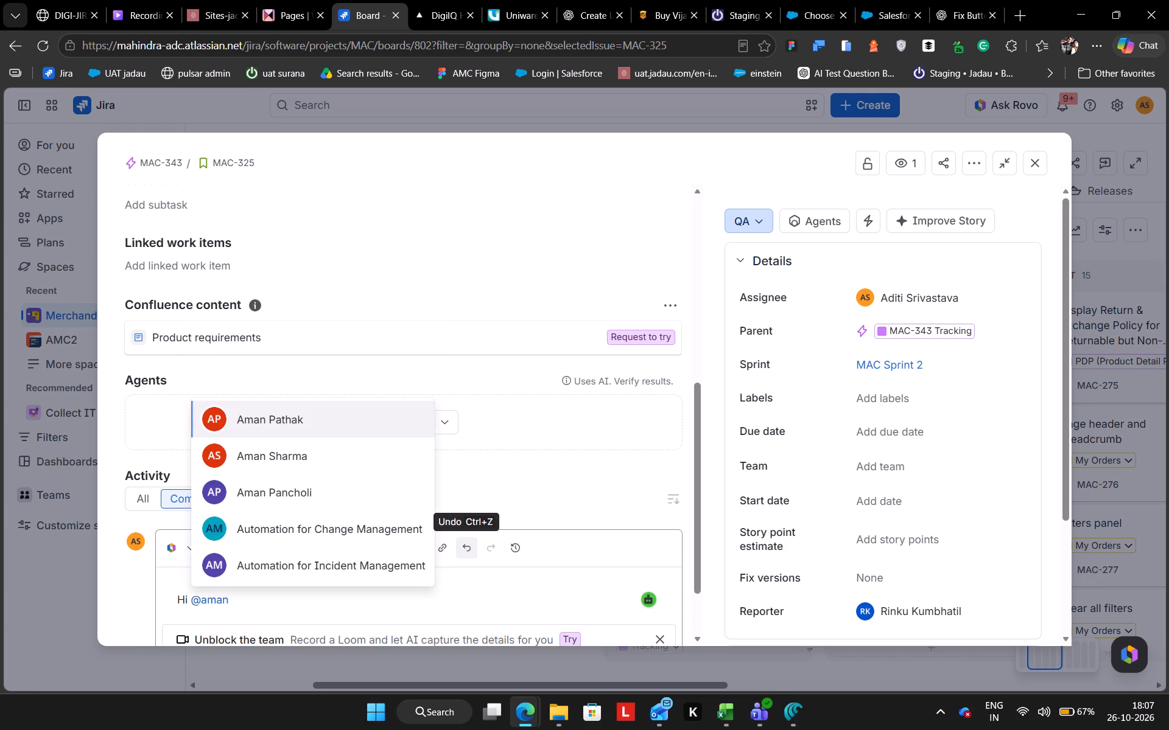
key("Return")
key("BackSpace")
type(",")
key("space")
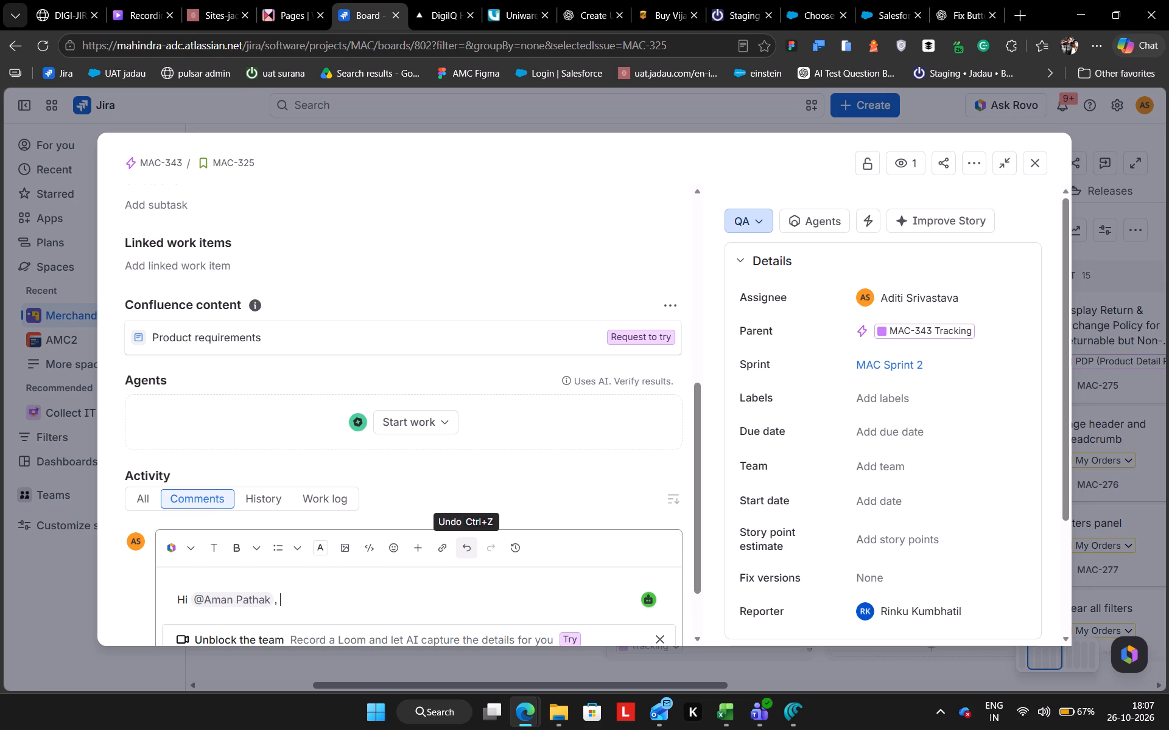
Continue the comment with "validated this ticket on Staging and below are the findings," and start a new line.
type("validated tui")
key("BackSpace")
key("BackSpace")
type("his ticket on")
key("space")
type("Staging and")
key("space")
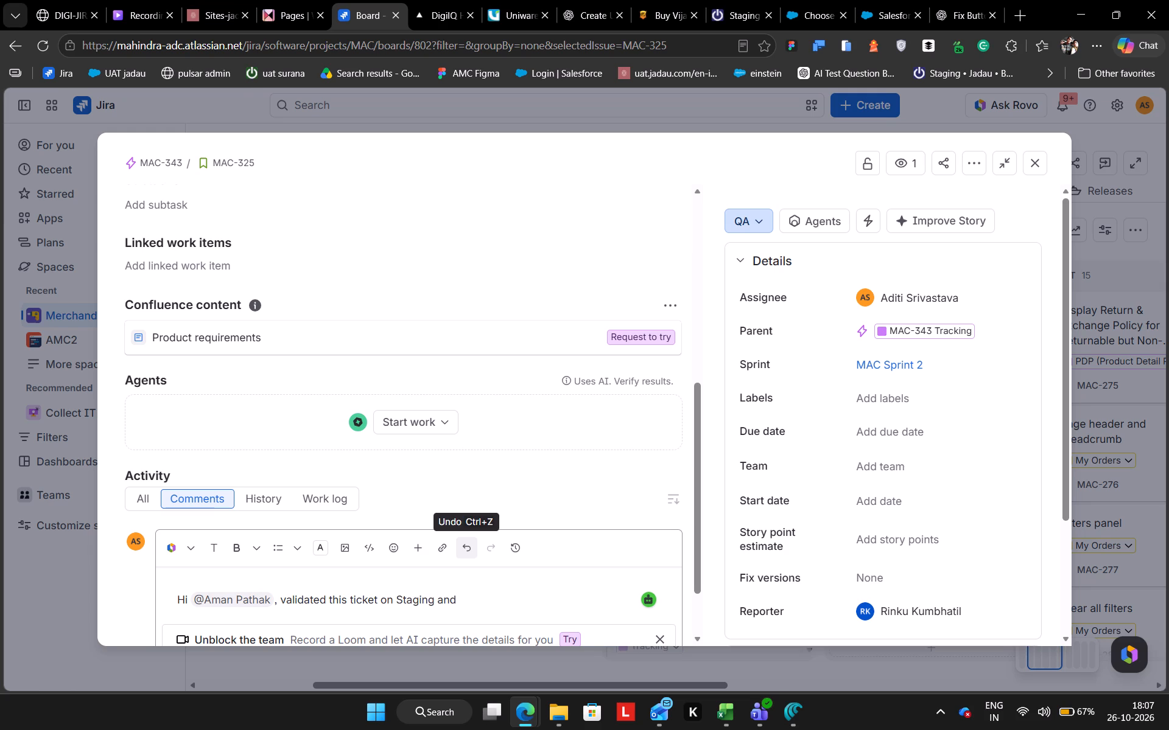
type("below are te")
key("space")
key("BackSpace")
key("BackSpace")
type("he findings")
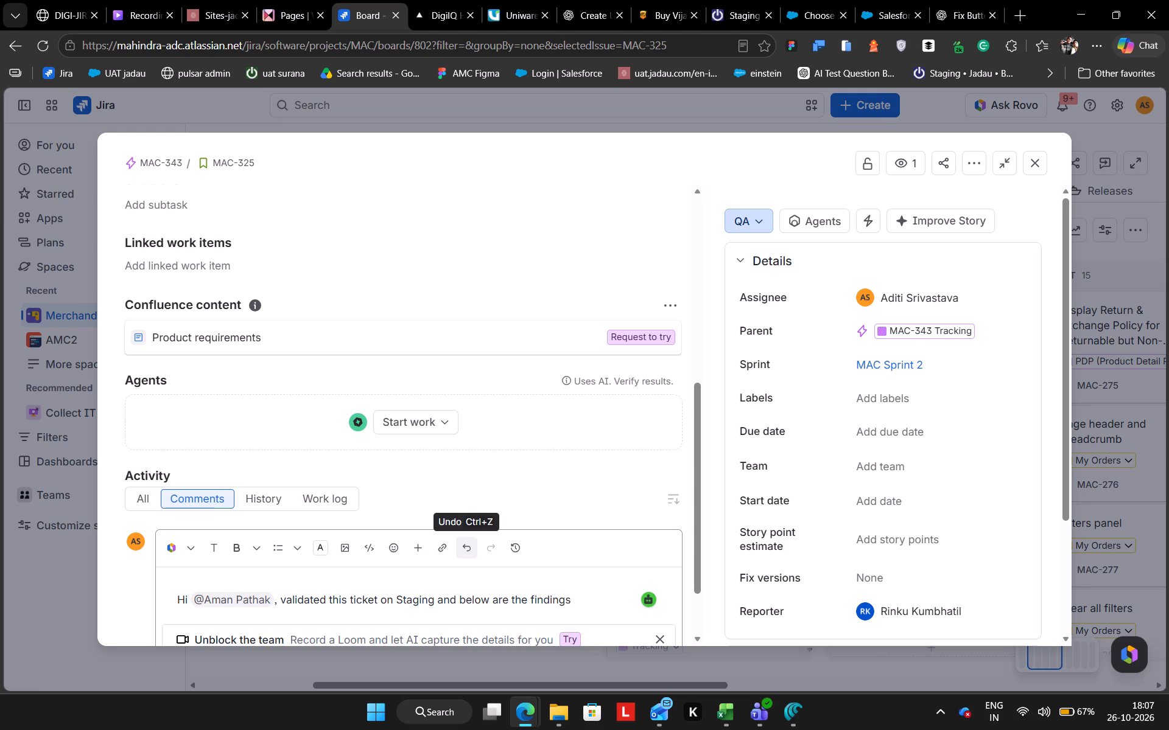
key("comma")
key("shift+Return")
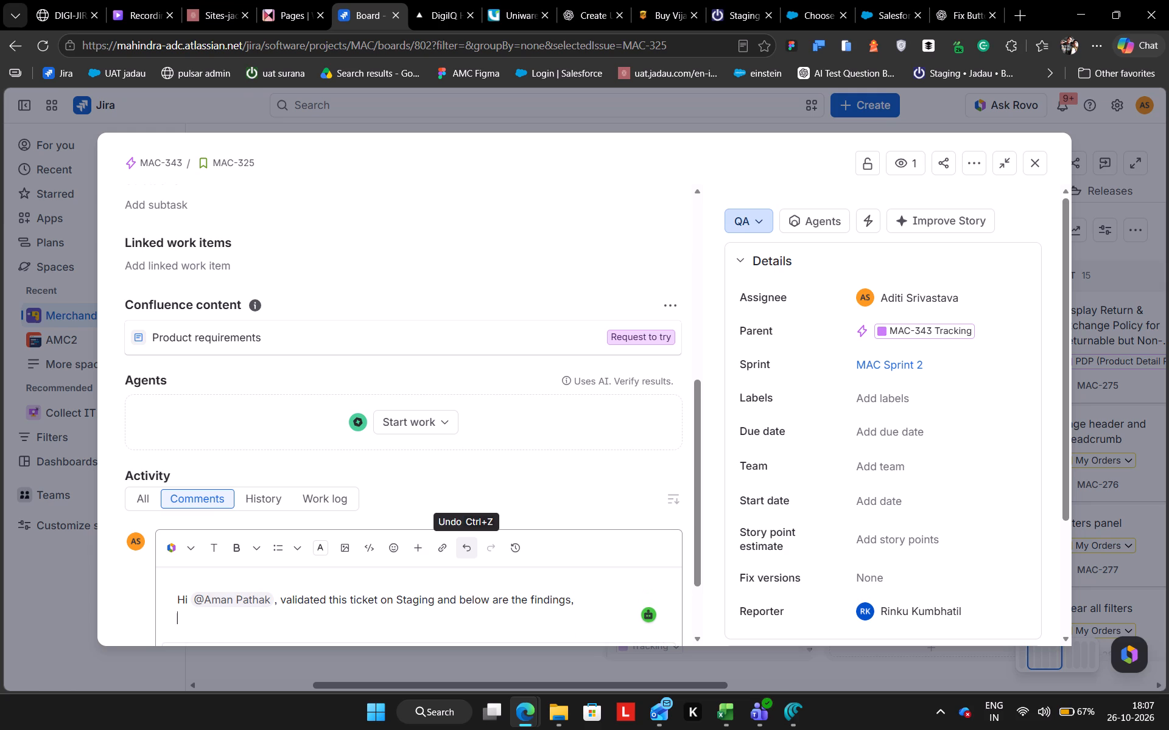
Add finding 1 to the comment: "a popup will be visible to user confirming third party redirection to delhivery site.".
type("1.")
key("space")
type("a pop")
type("-up")
key("BackSpace")
key("BackSpace")
key("BackSpace")
key("BackSpace")
key("BackSpace")
key("BackSpace")
key("BackSpace")
key("space")
type("popup")
key("space")
type("will be visible to user confirming")
key("space")
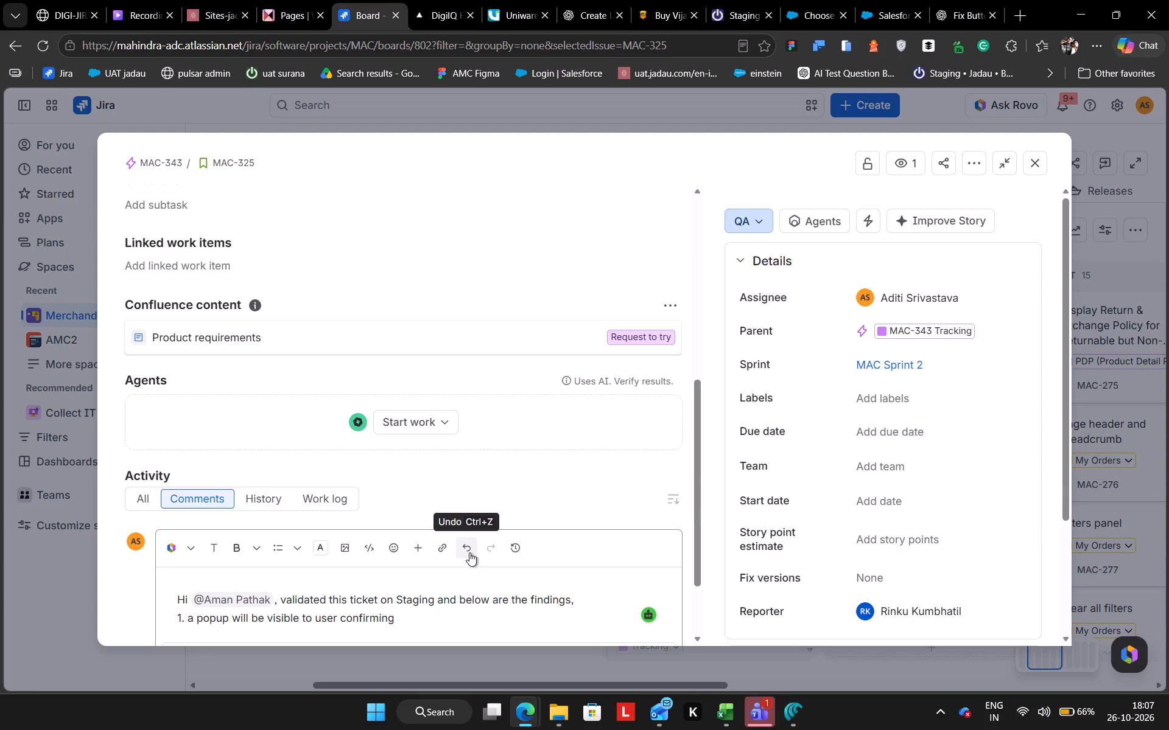
type("thirt")
key("space")
key("BackSpace")
key("BackSpace")
type("d p")
type("arty redirection to deli")
key("BackSpace")
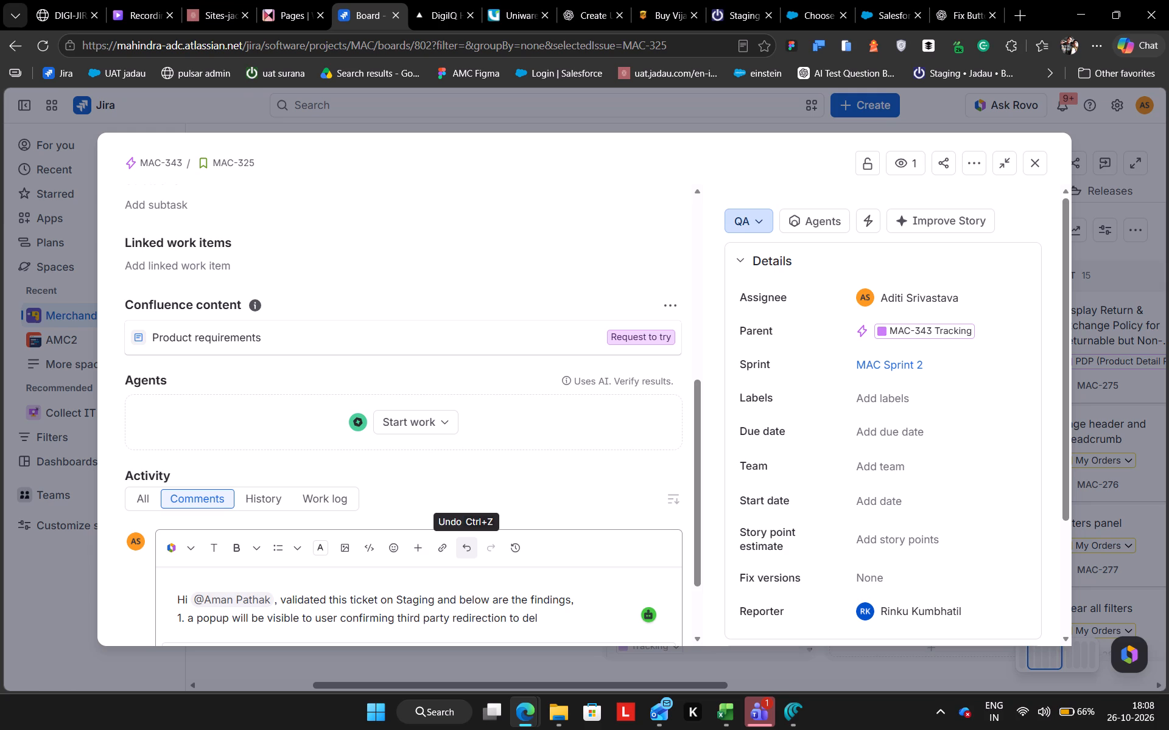
type("hivery su")
key("BackSpace")
type("ite.")
key("shift+Return")
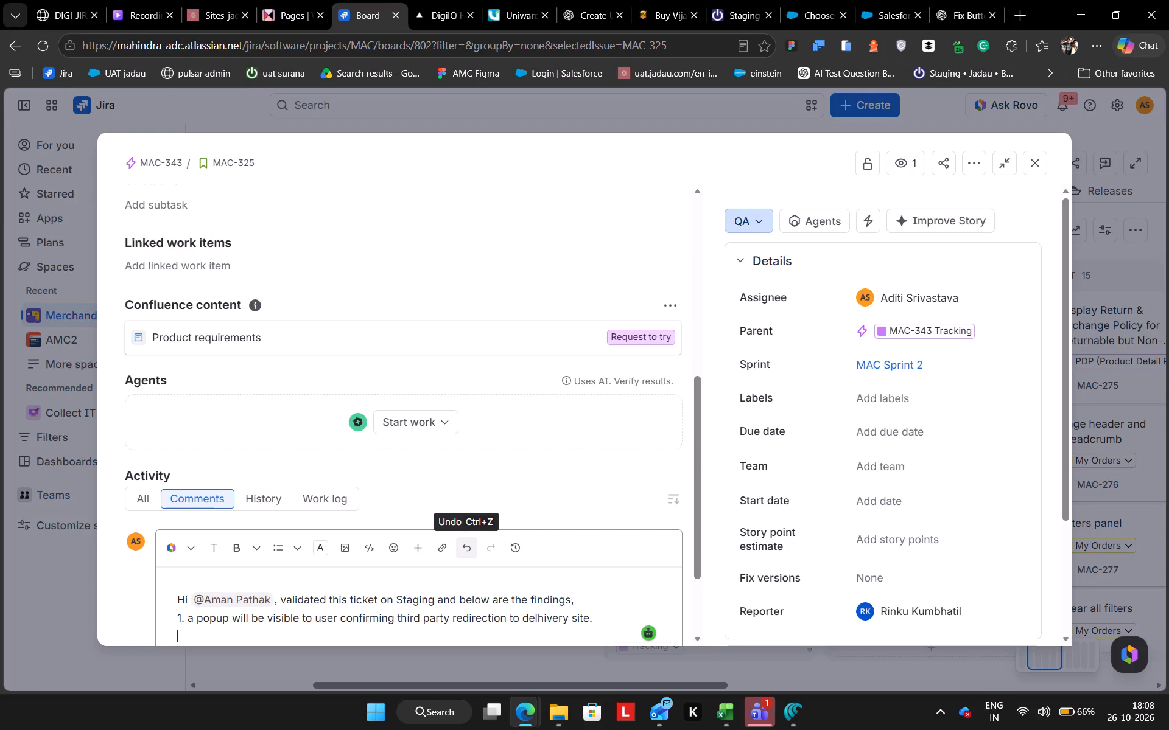
Start finding 2 in the comment and reread the ticket's description and acceptance criteria.
type("2.")
key("space")
scroll(516, 443, "right", 1)
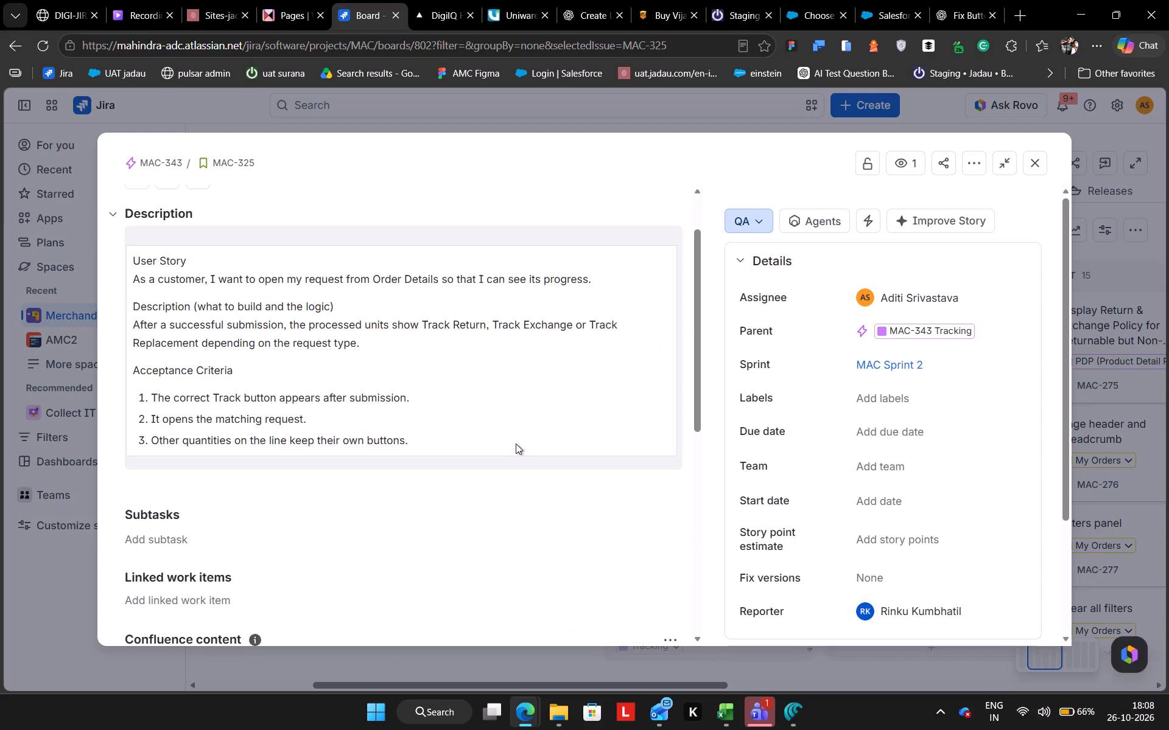
scroll(516, 443, "right", 2)
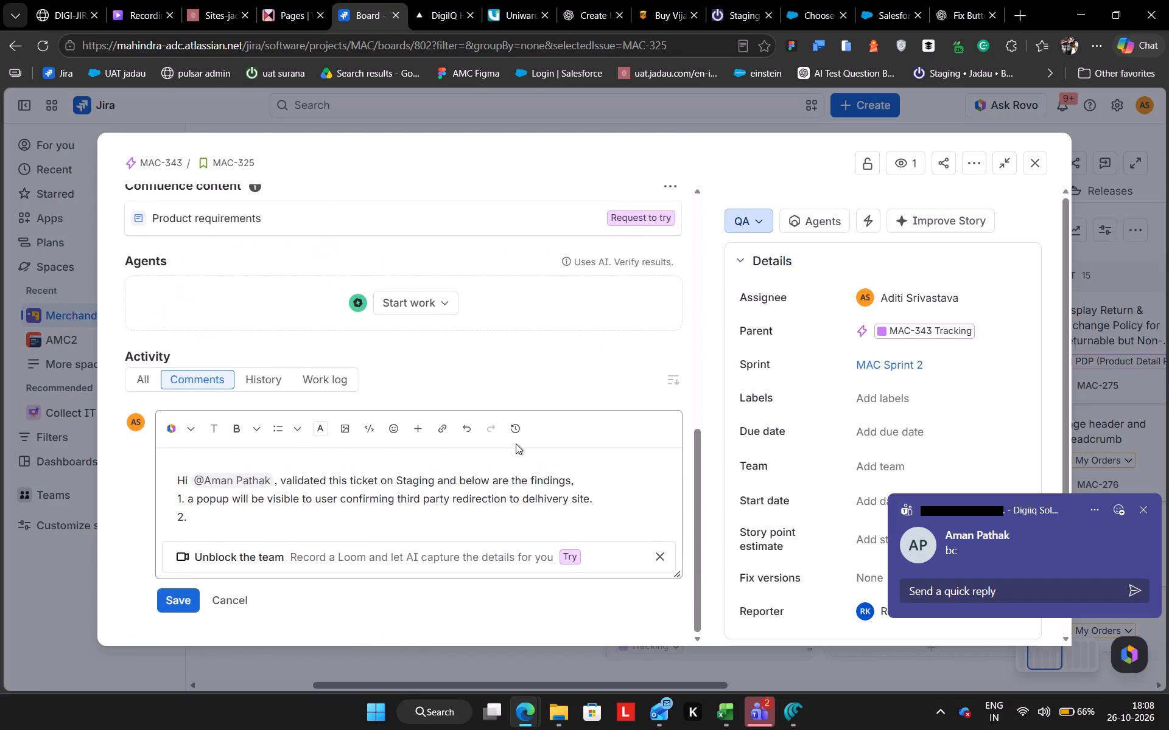
scroll(516, 443, "up", 4)
scroll(516, 443, "right", 1)
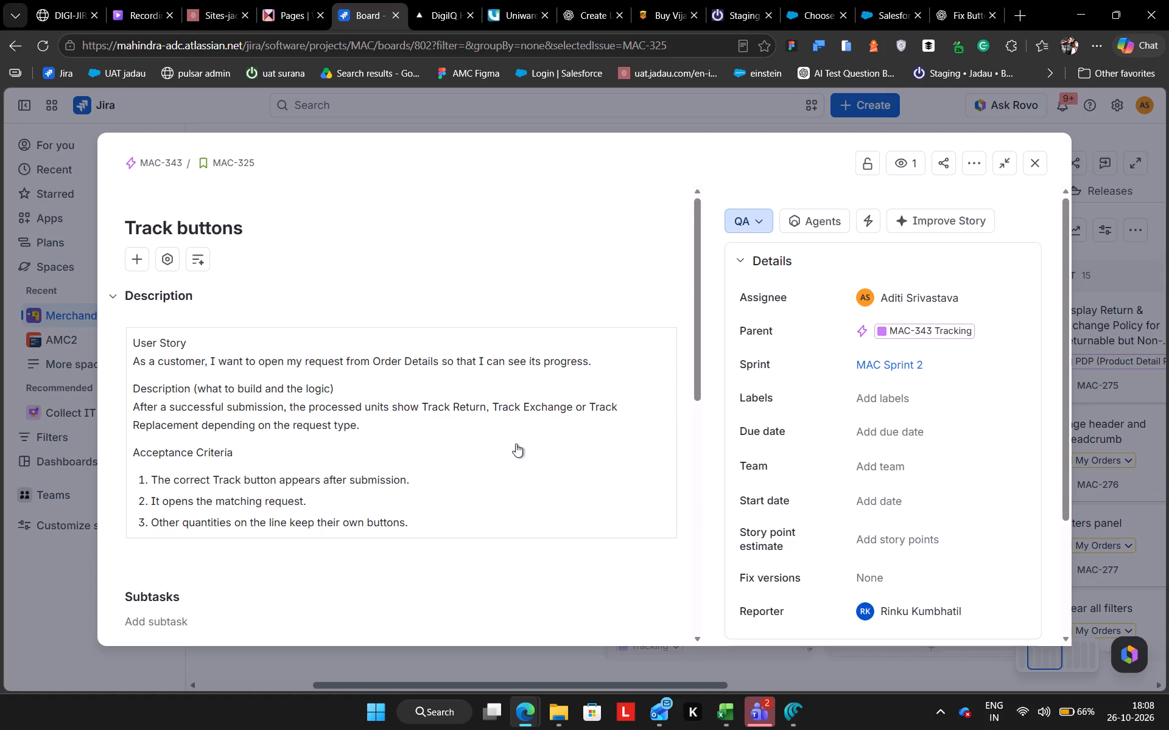
scroll(516, 443, "right", 1)
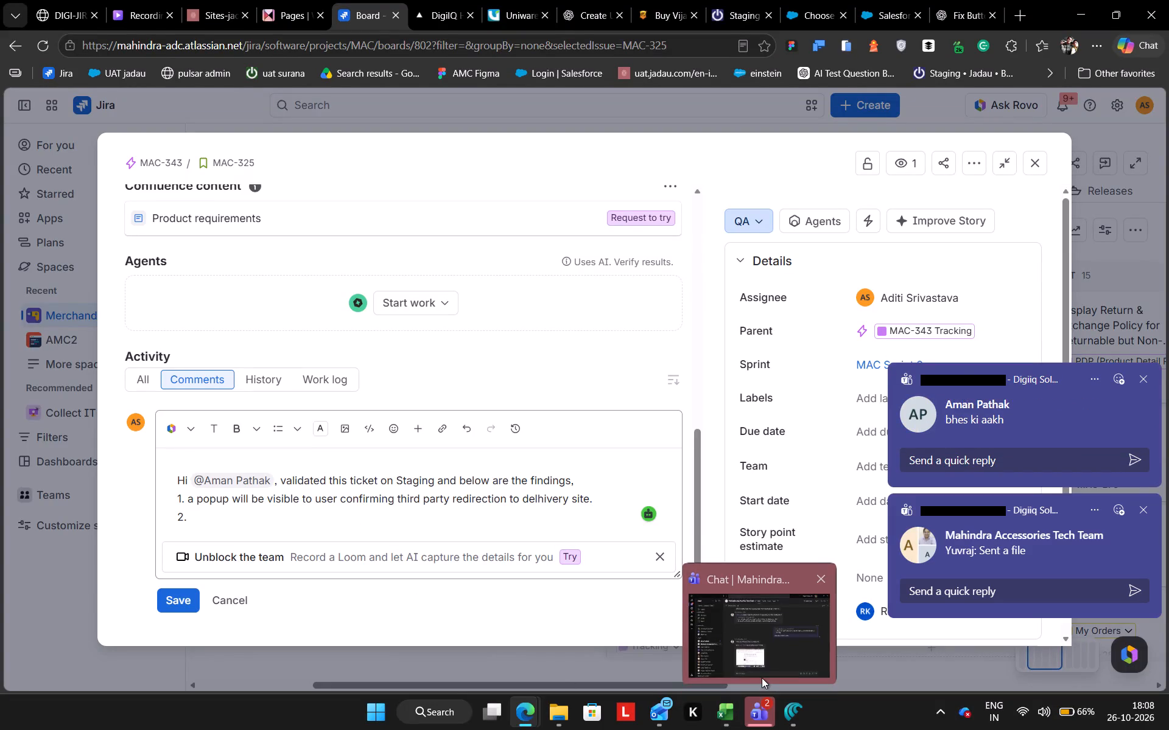
left_click(1021, 426)
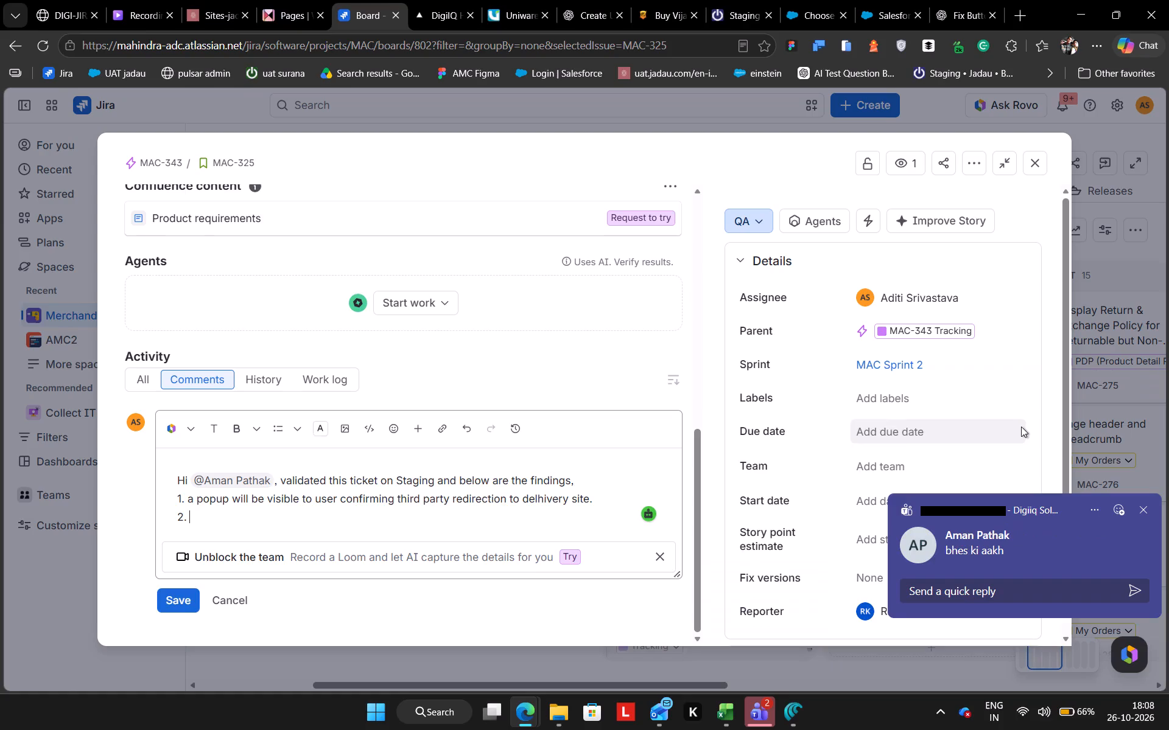
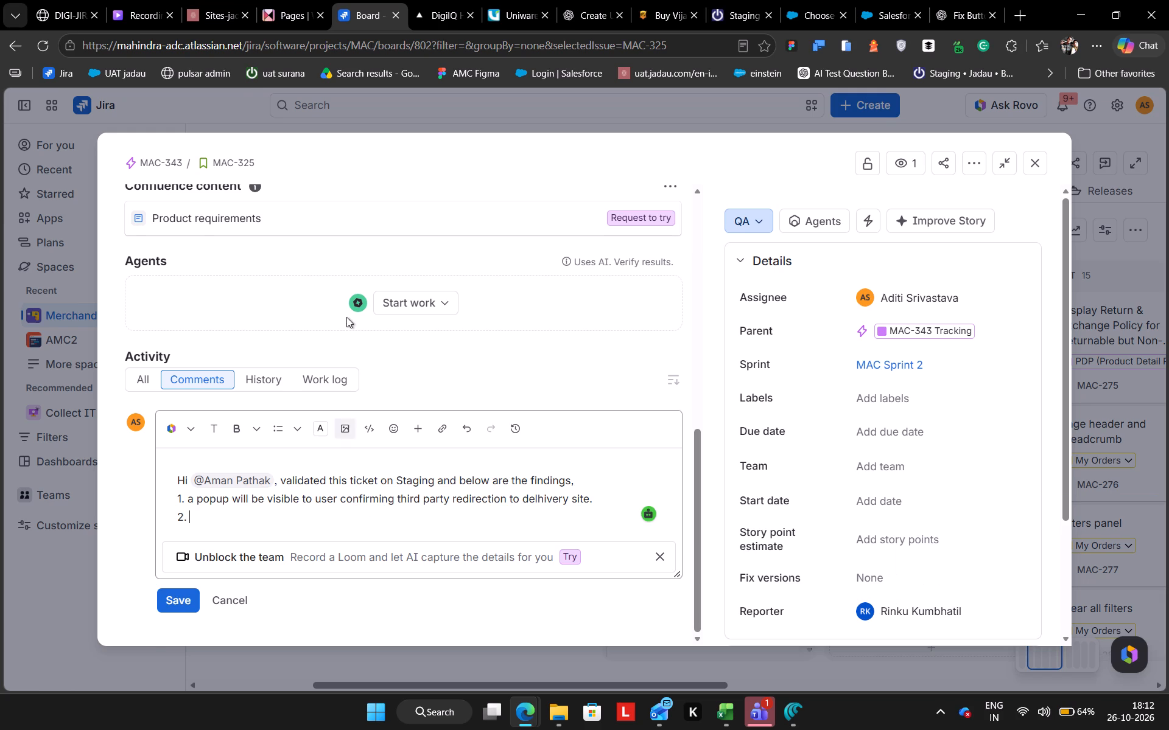
Recheck the Track buttons ticket's description and acceptance criteria, and save the comment with item 2 left blank.
scroll(346, 317, "up", 5)
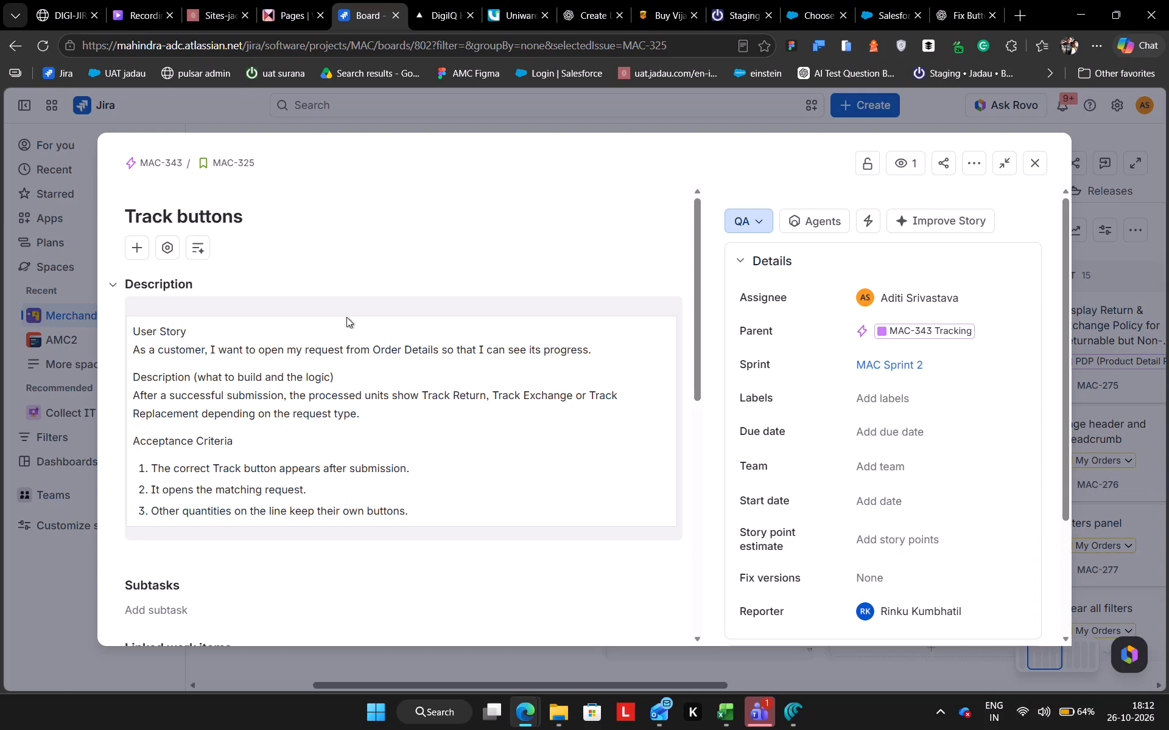
scroll(703, 547, "down", 4)
scroll(567, 512, "down", 6)
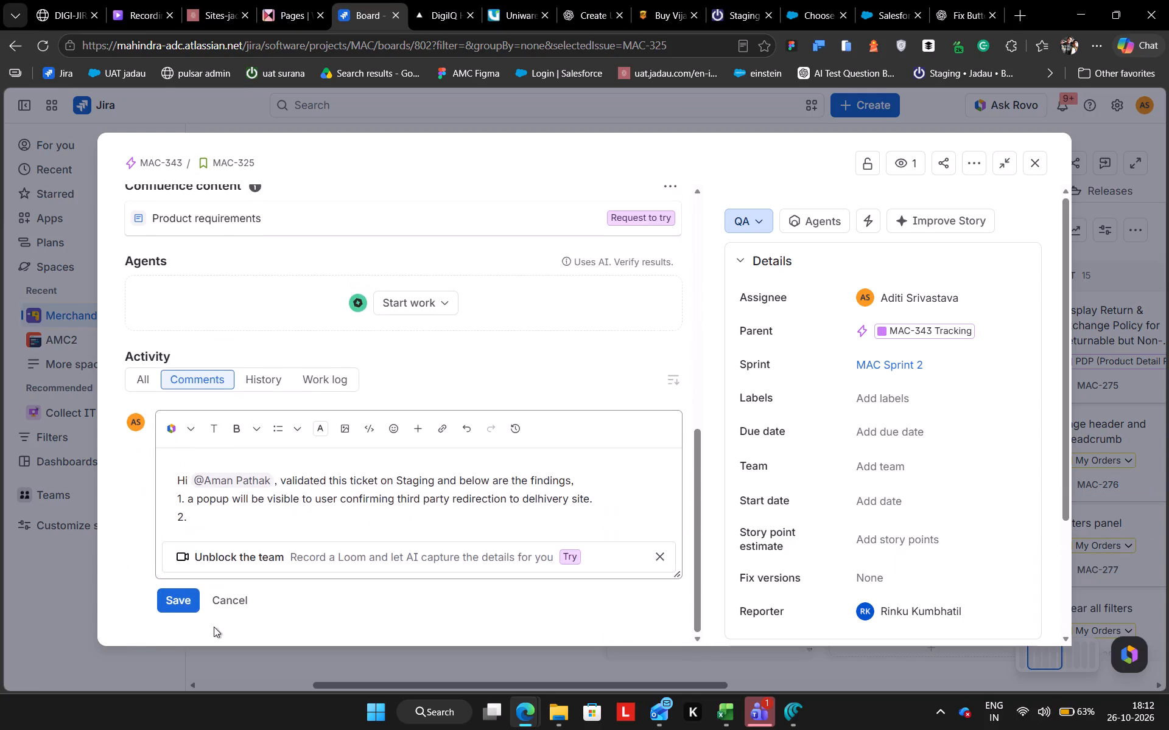
left_click(184, 597)
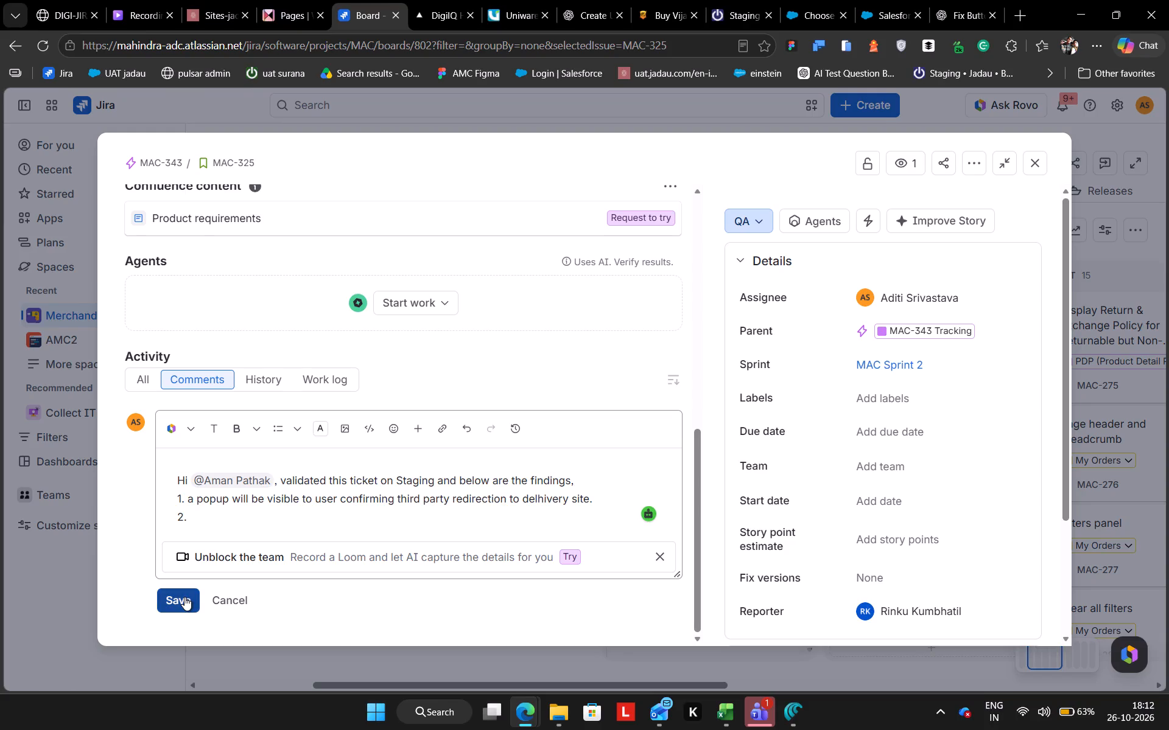
Change the Track buttons ticket's status from QA to In Development.
left_click(766, 211)
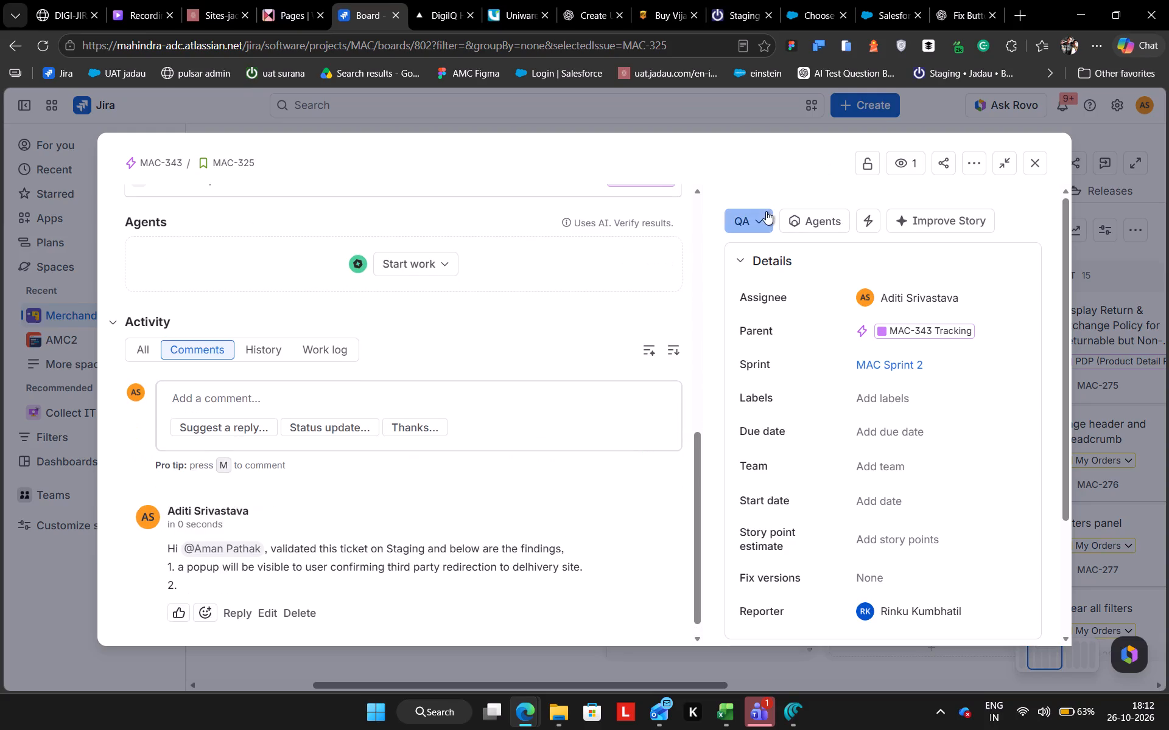
left_click(797, 288)
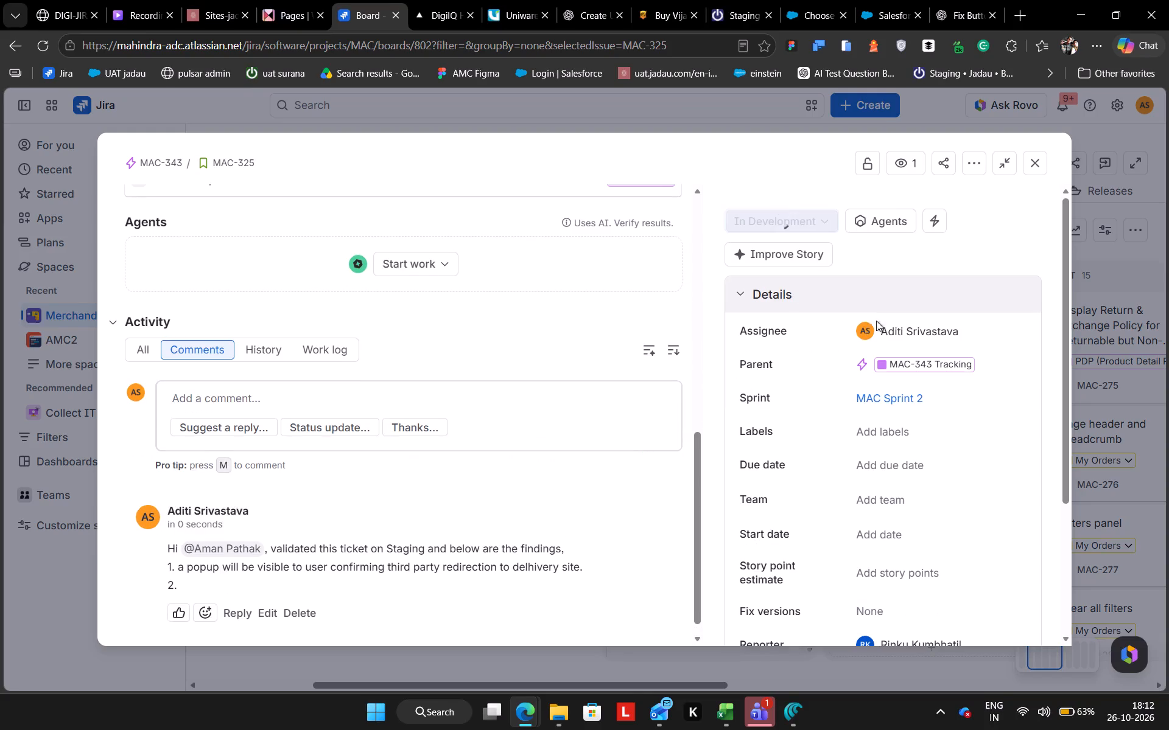
Reassign the Track buttons ticket to the first suggested match for "aman".
left_click(893, 319)
type("aman")
left_click(905, 364)
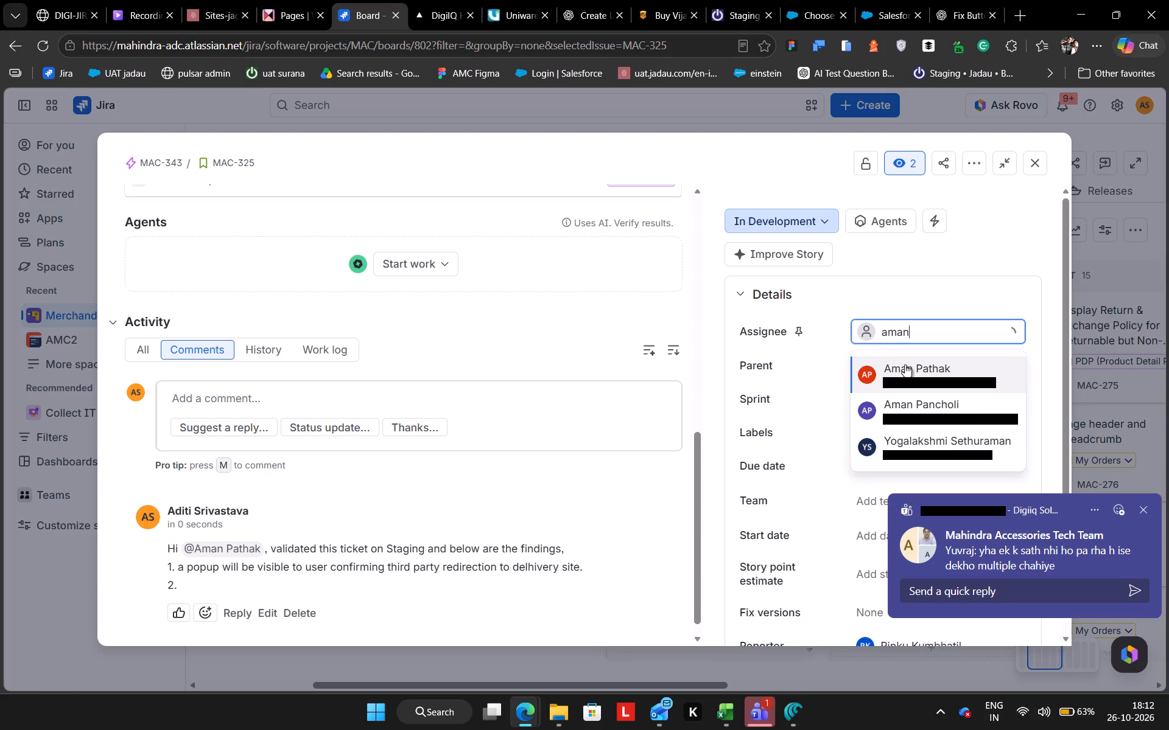
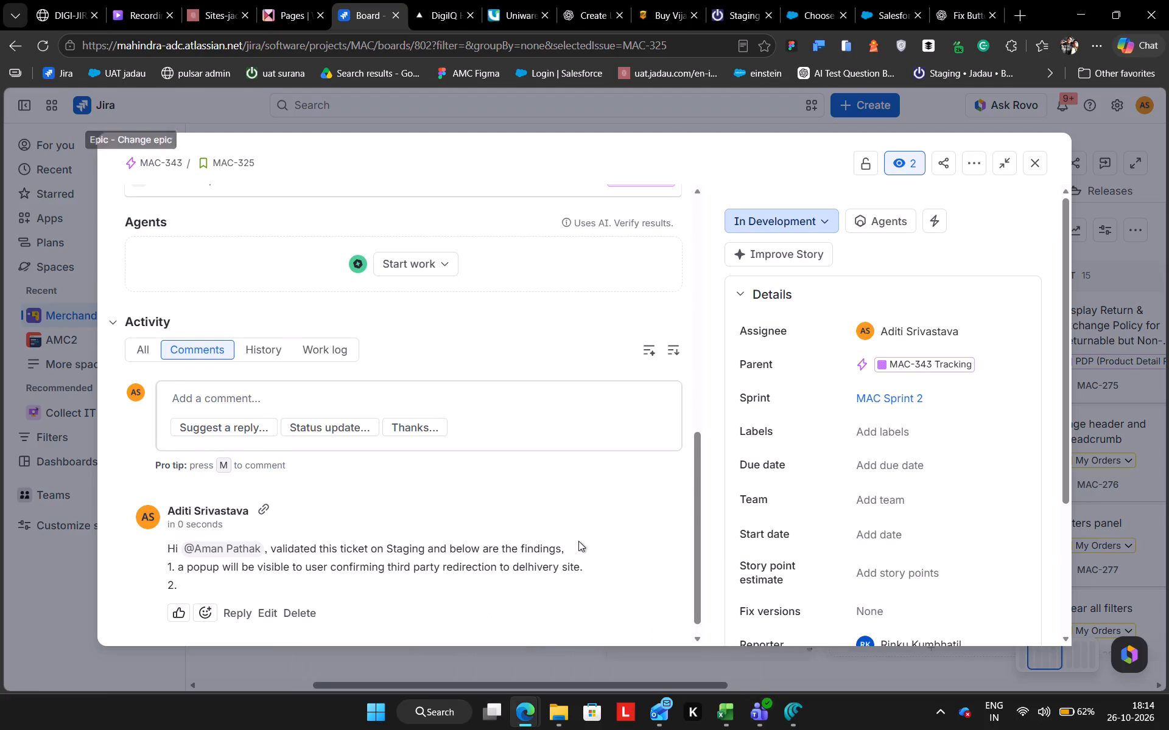
Reassign ticket MAC-325 to the first suggested match for "aman", the developer mentioned in its comment, and close the ticket.
scroll(578, 541, "down", 1)
left_click(930, 323)
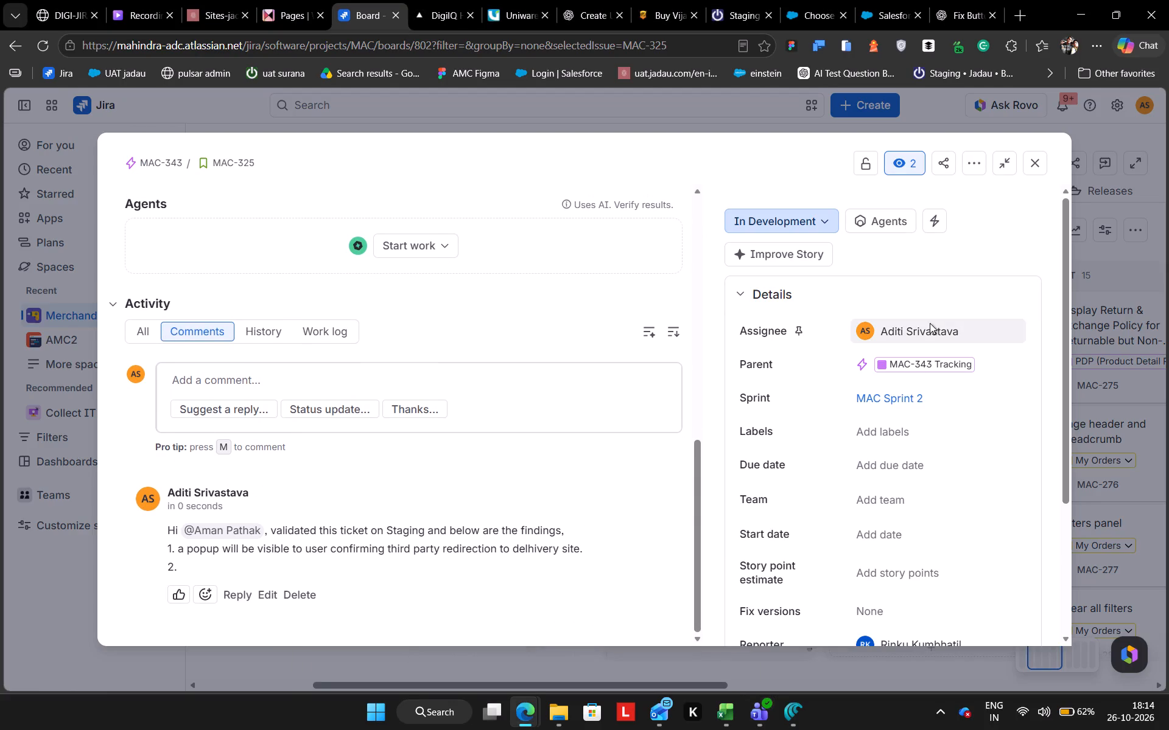
type("aman")
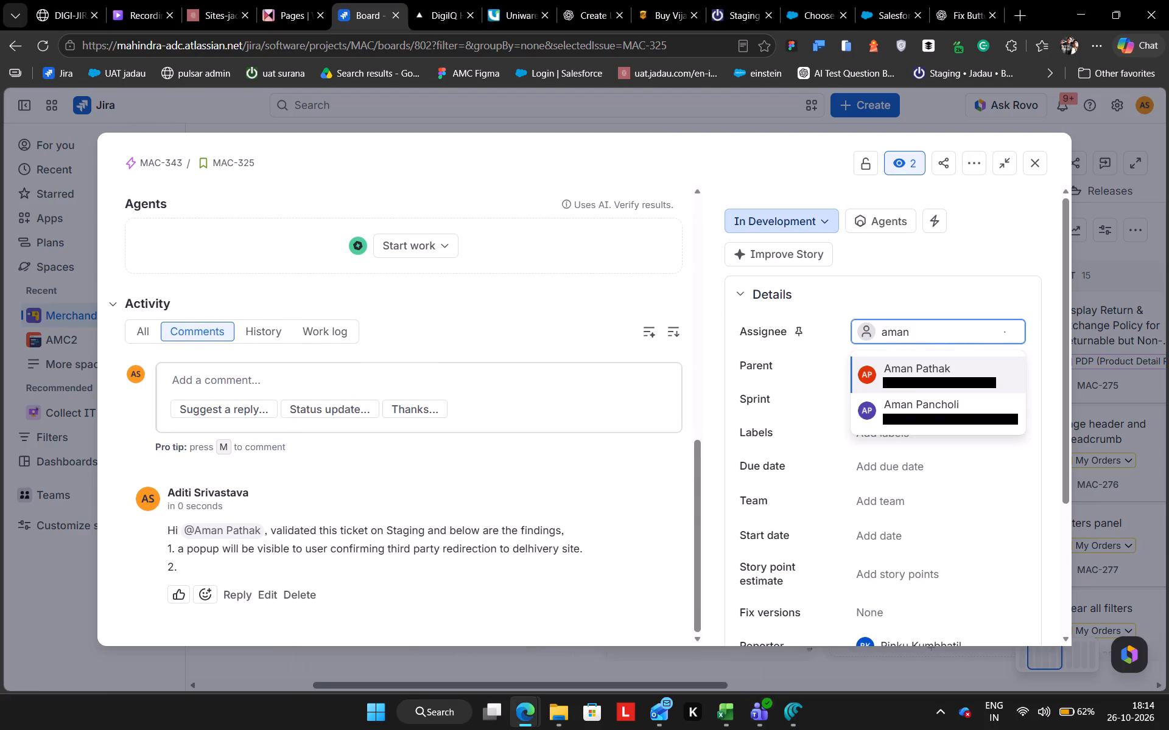
left_click(947, 356)
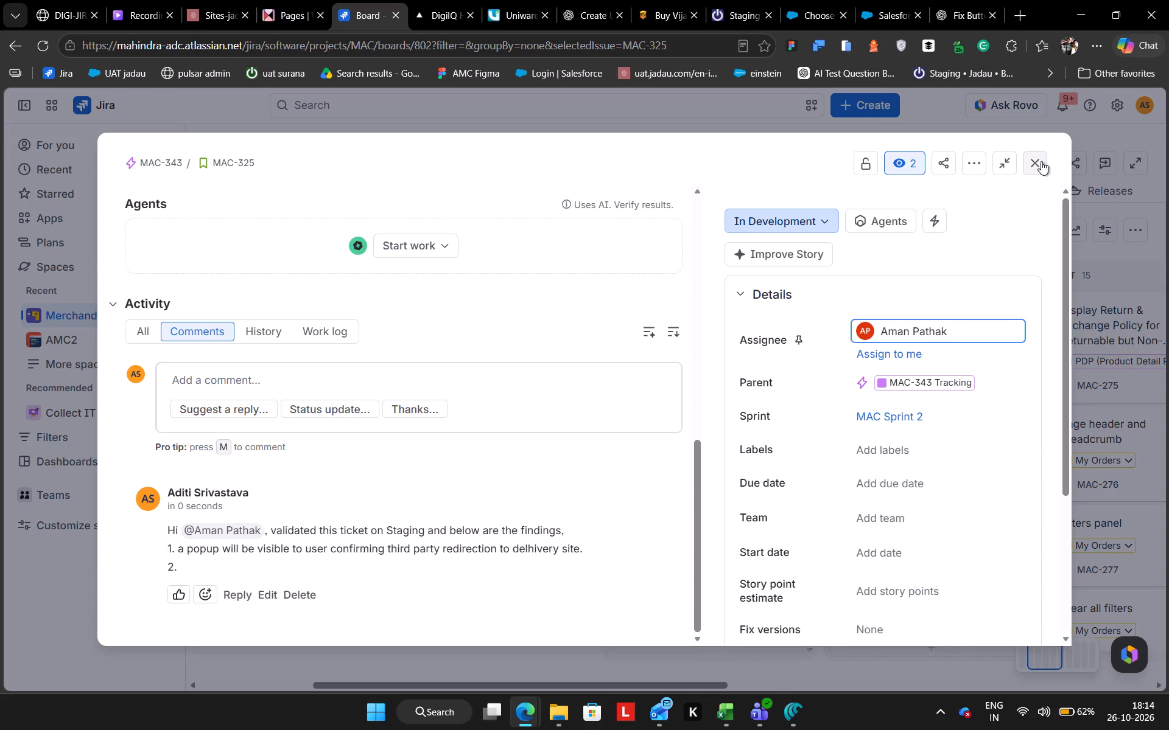
left_click(1041, 161)
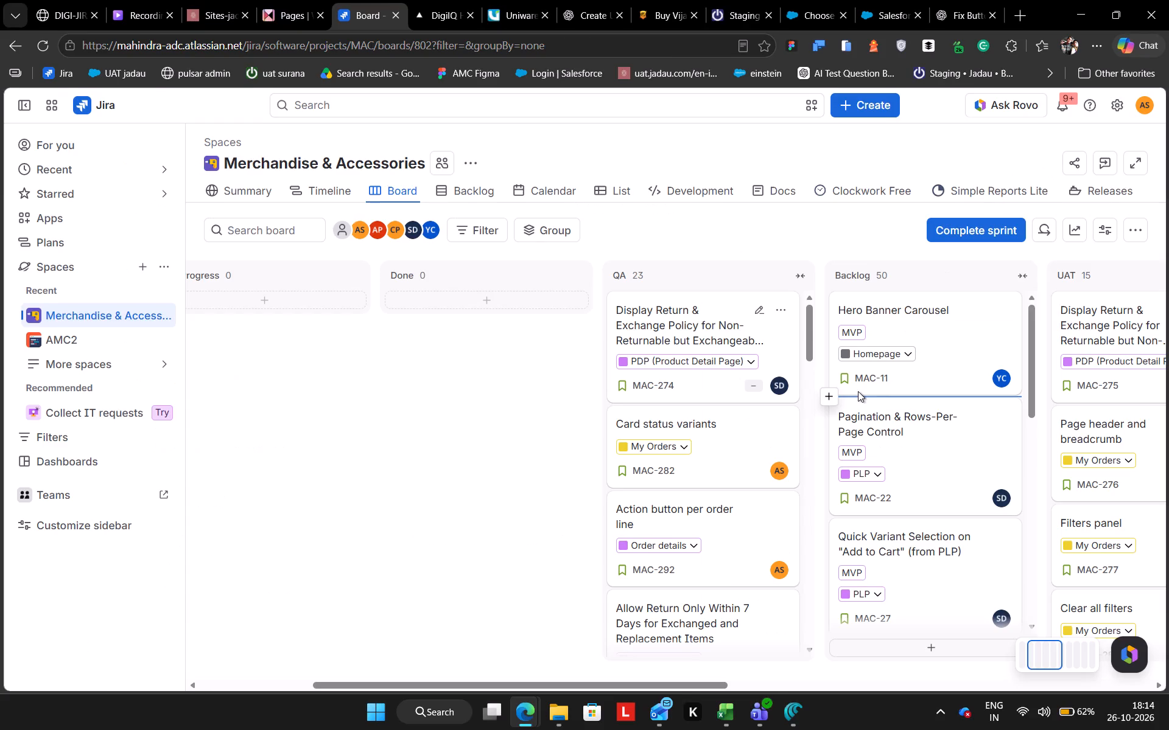
Capture and copy a screenshot of the Return, Replacement and Exchange request status milestones cards (MAC-329 to MAC-331) in the QA column.
scroll(774, 497, "down", 15)
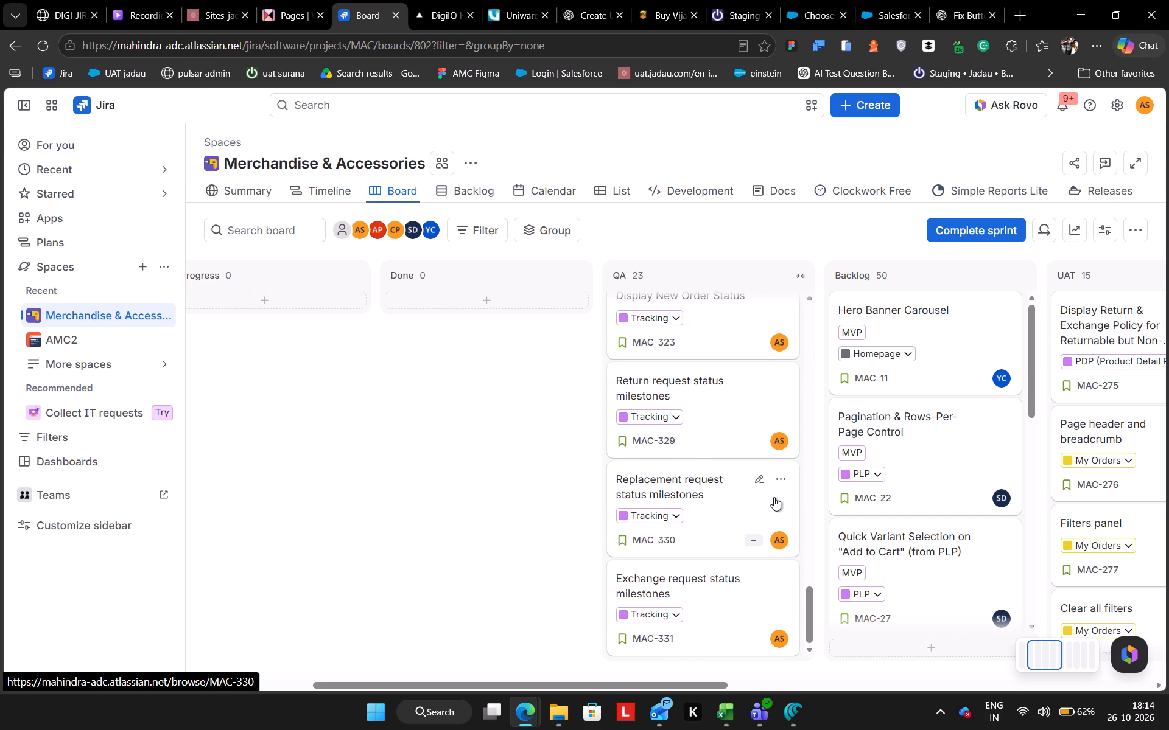
key("shift+super+s")
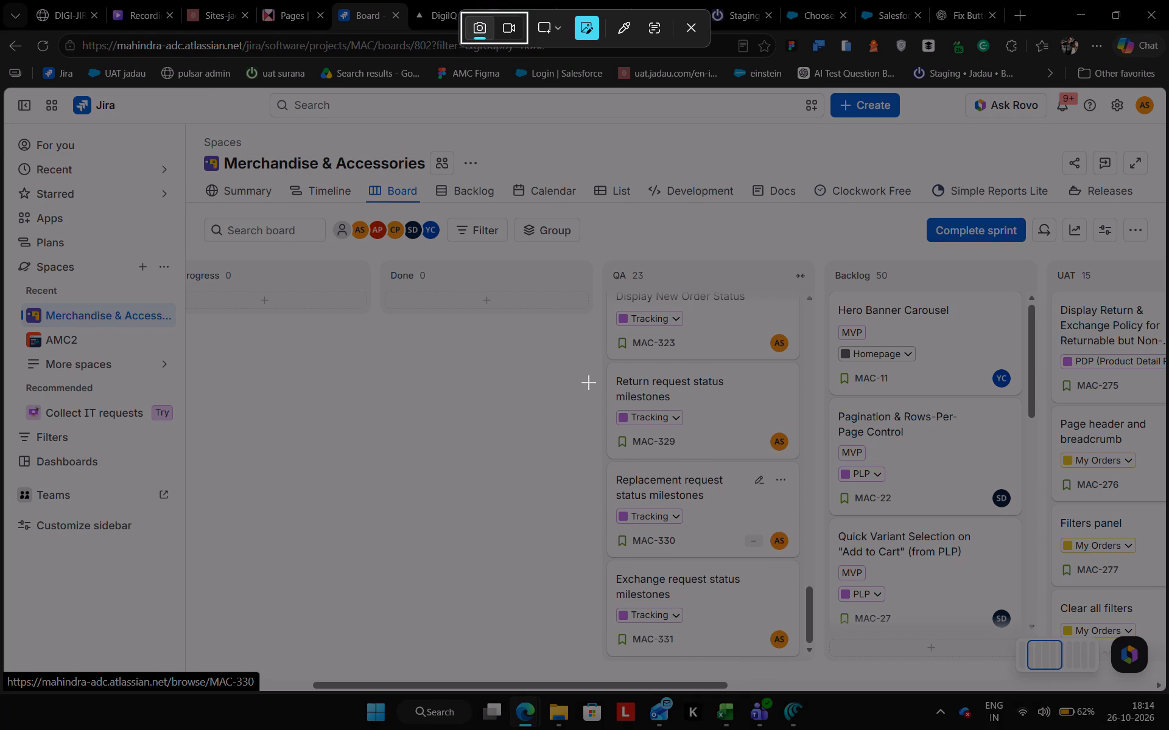
left_click_drag(577, 355, 810, 661)
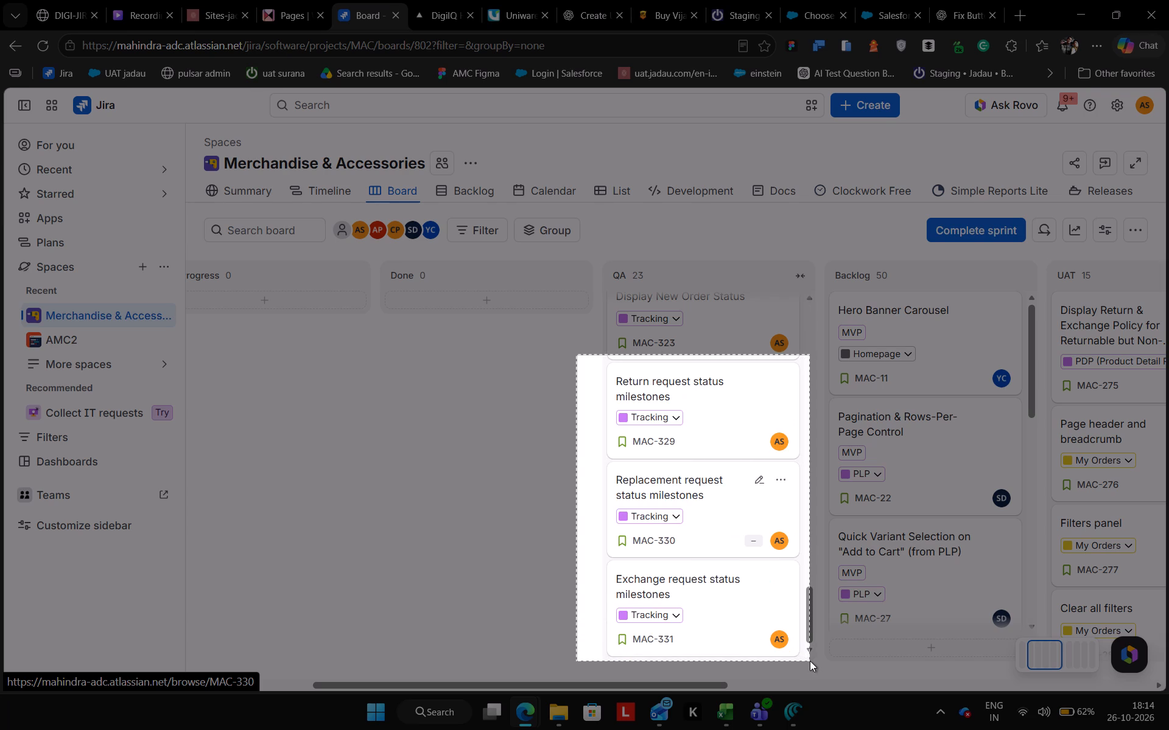
left_click_drag(810, 661, 810, 666)
key("ctrl+c")
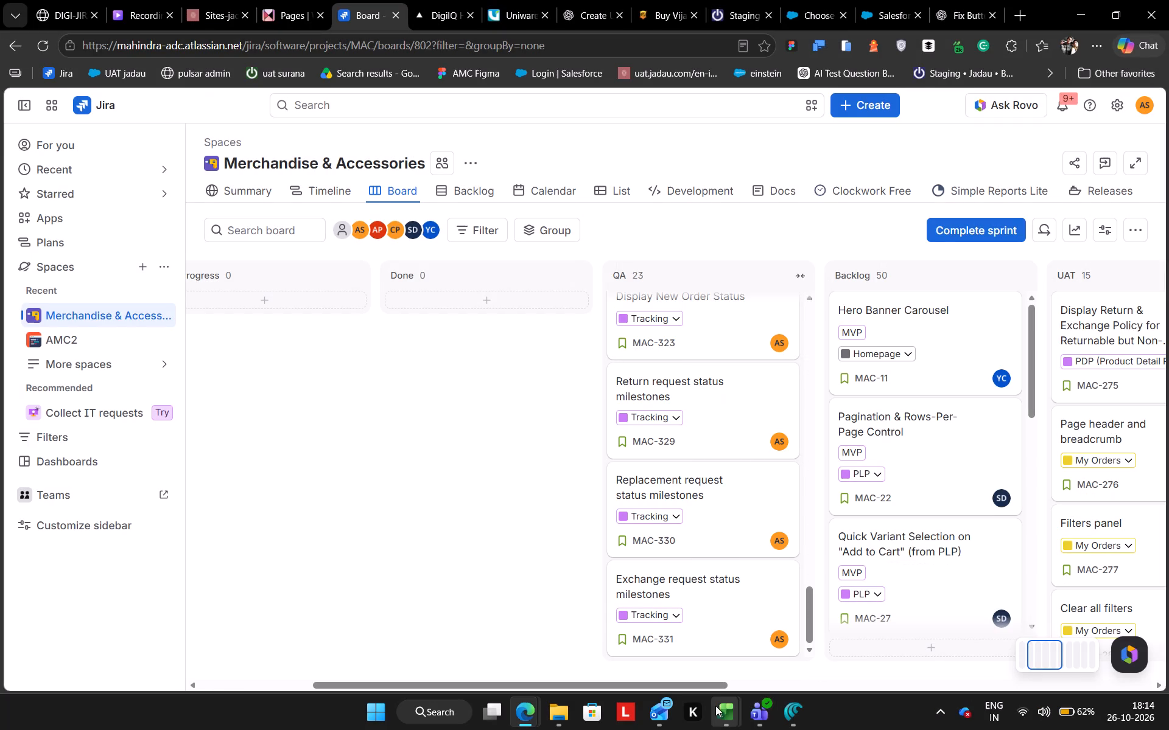
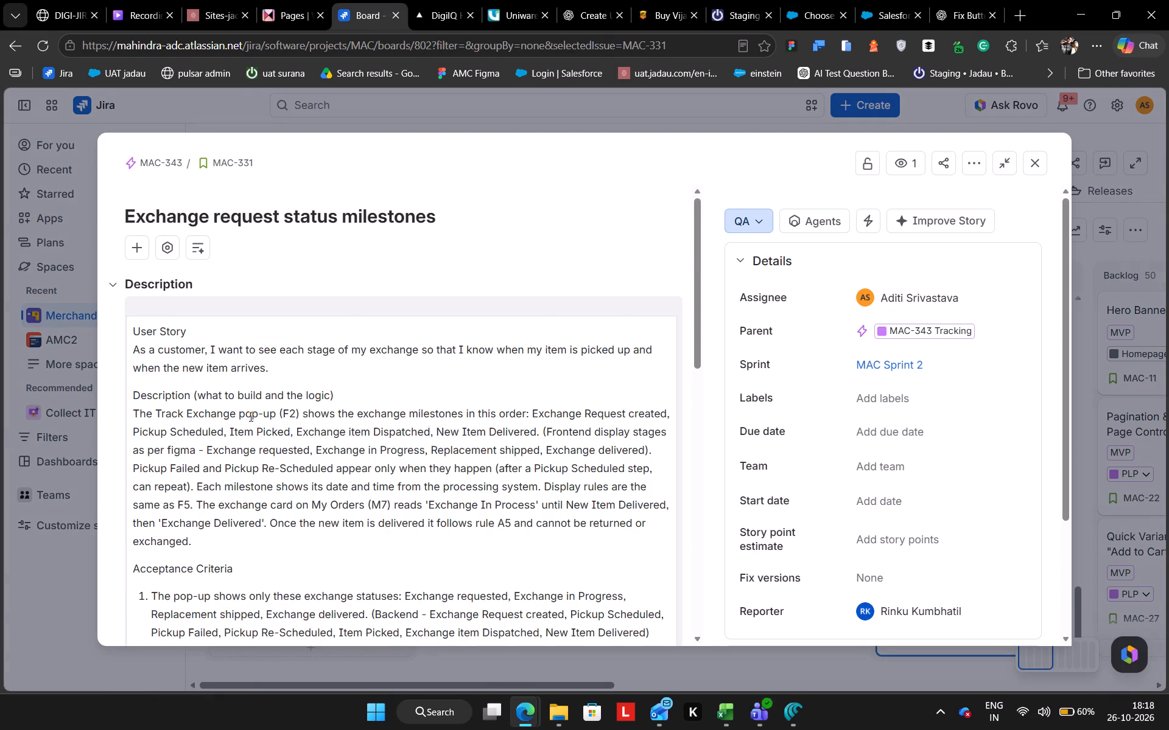
Start a comment on ticket MAC-331 with "Hi" and a mention of the first suggested match for "sau".
scroll(250, 416, "down", 10)
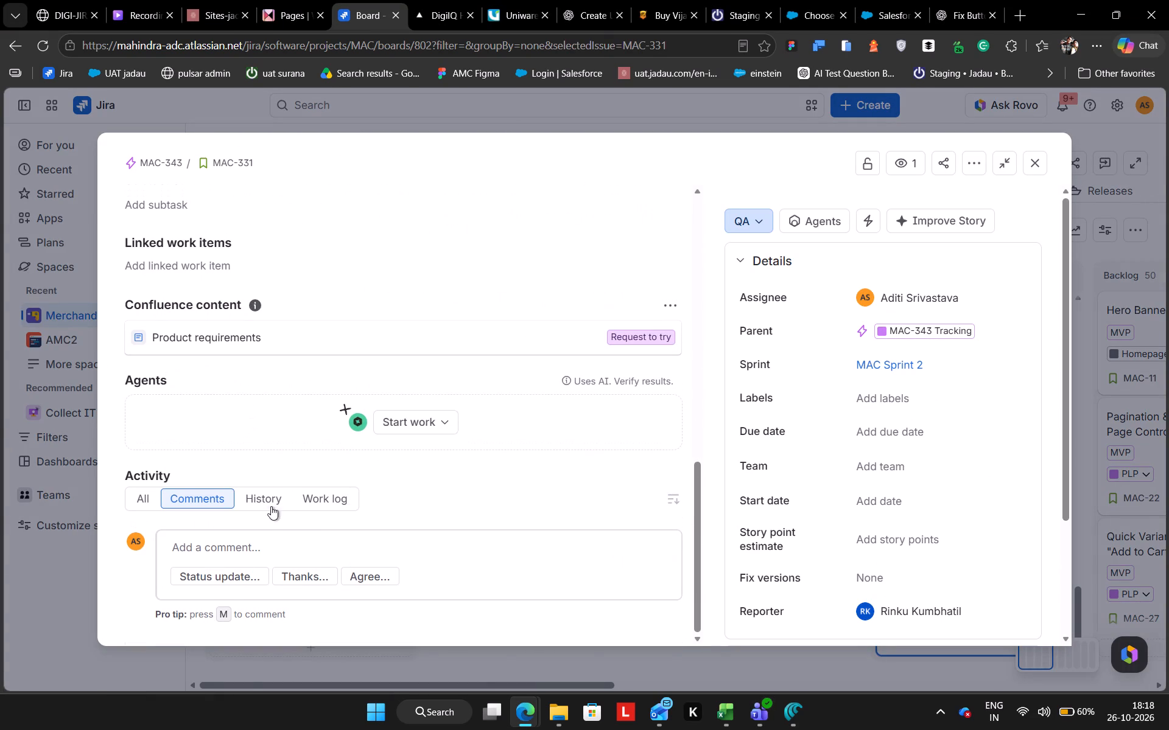
left_click(272, 546)
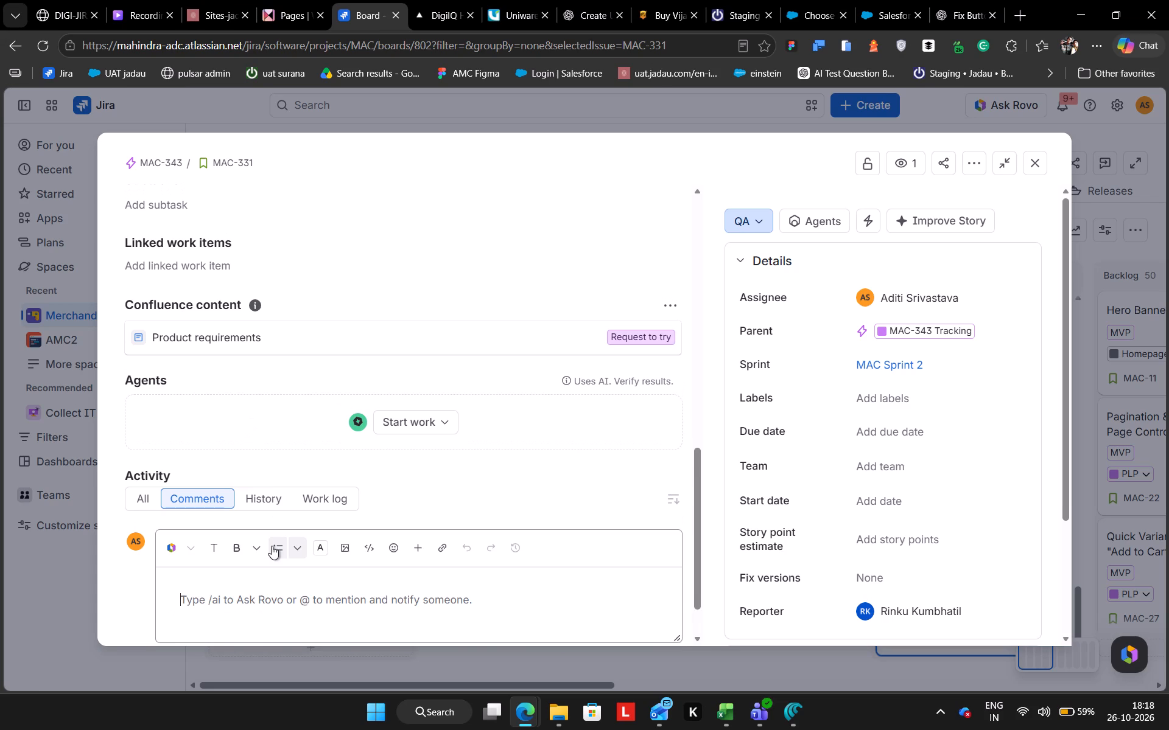
type("Hi")
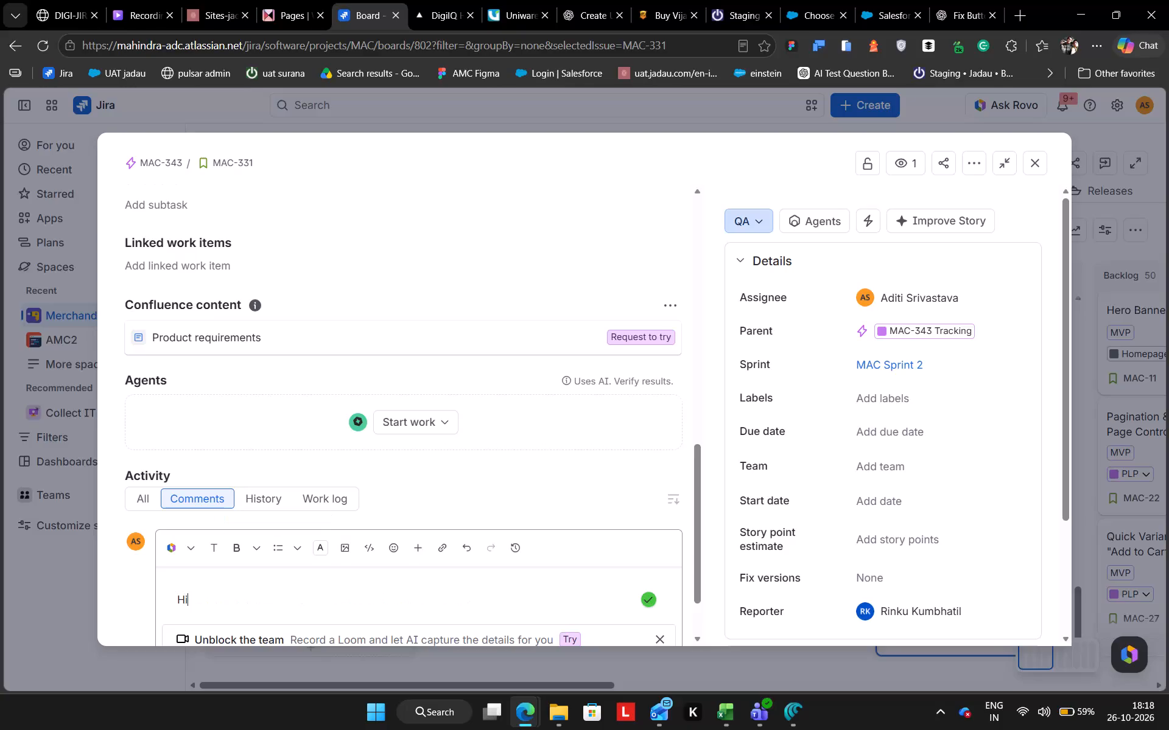
key("shift+at")
key("BackSpace")
key("space")
type("@sau")
key("Return")
key("BackSpace")
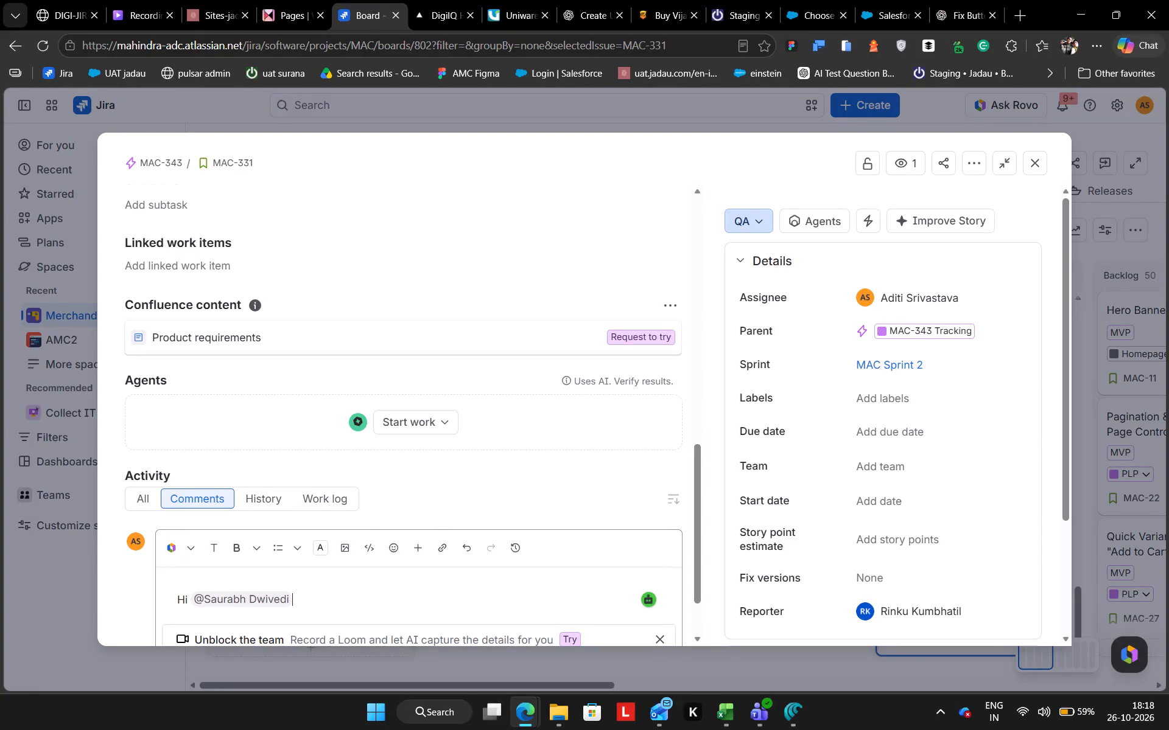
Continue the MAC-331 comment after the mention with ", validated this ticket on Staging and it is looking good." and a line break.
type(", validated tisa")
key("BackSpace")
key("BackSpace")
key("BackSpace")
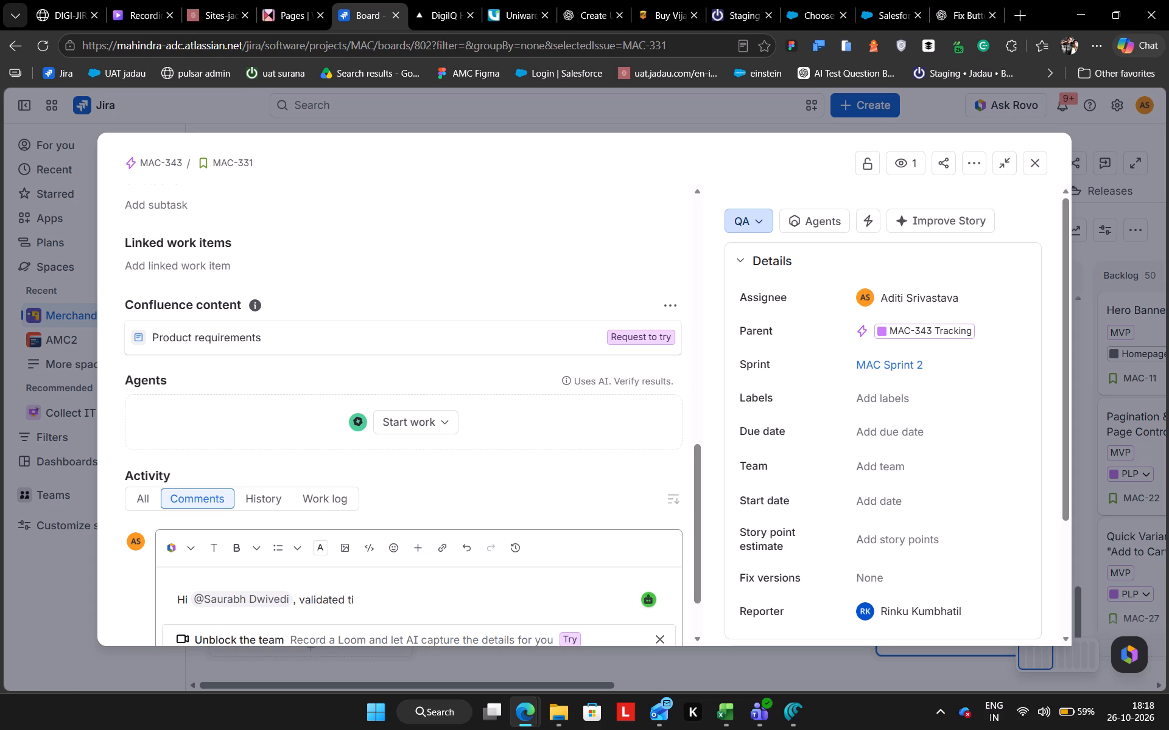
type("hi")
key("space")
key("BackSpace")
type("s")
key("space")
type("ticket on Staging and")
key("space")
type("it ia l")
key("BackSpace")
key("BackSpace")
key("BackSpace")
type("s looking good,")
key("BackSpace")
key("period")
key("shift+Return")
key("shift+Return")
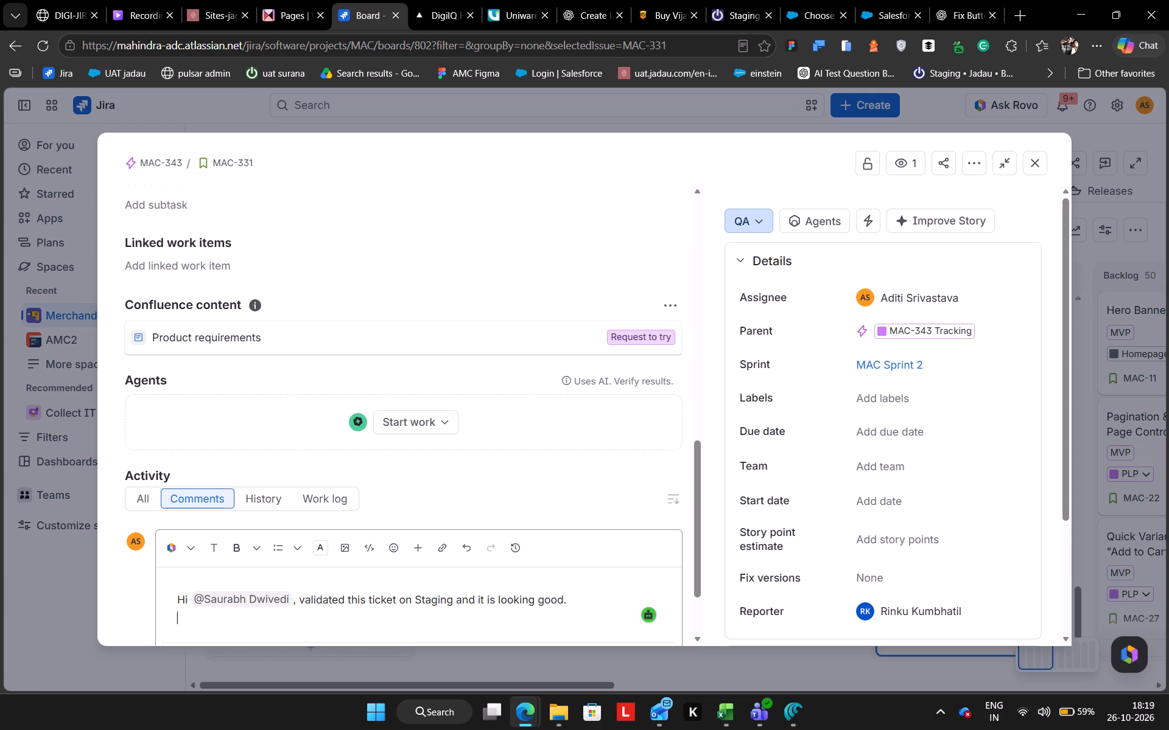
Paste the copied exchange order status screenshot below the comment text and save the comment on MAC-331.
key("ctrl+v")
scroll(292, 600, "down", 4)
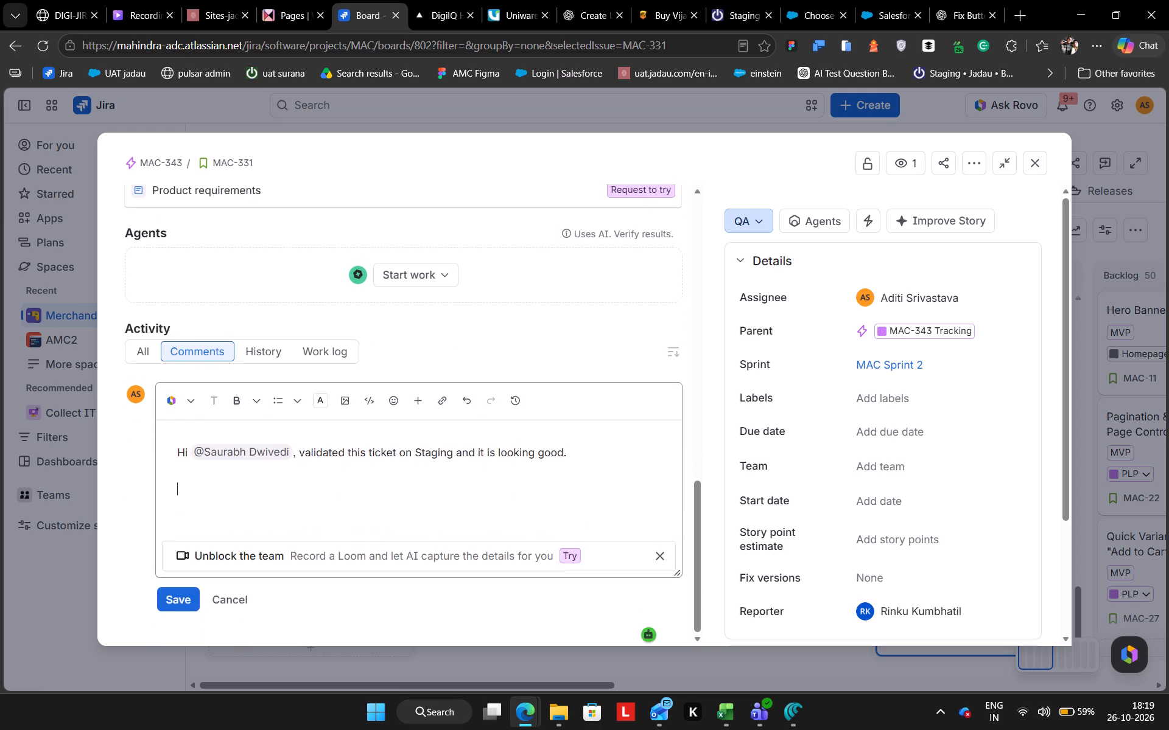
scroll(125, 481, "up", 7)
scroll(125, 481, "down", 7)
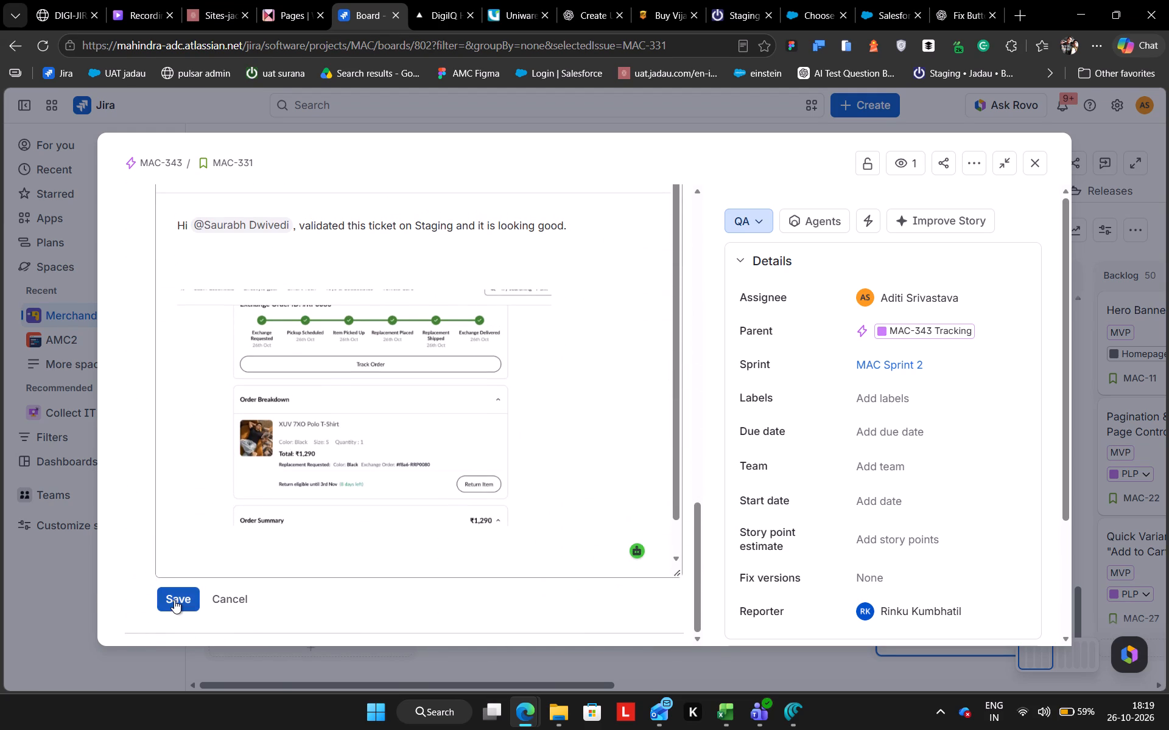
left_click(174, 600)
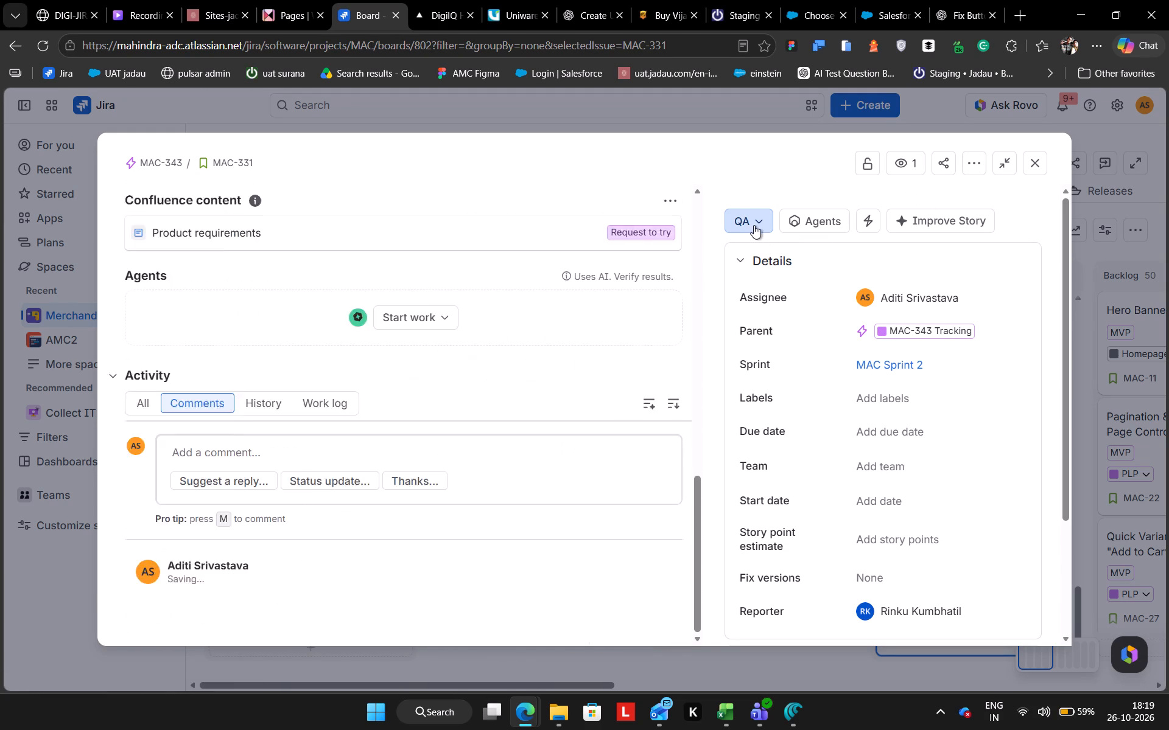
Move ticket MAC-331 from QA to UAT with the QA Approved transition.
left_click(754, 225)
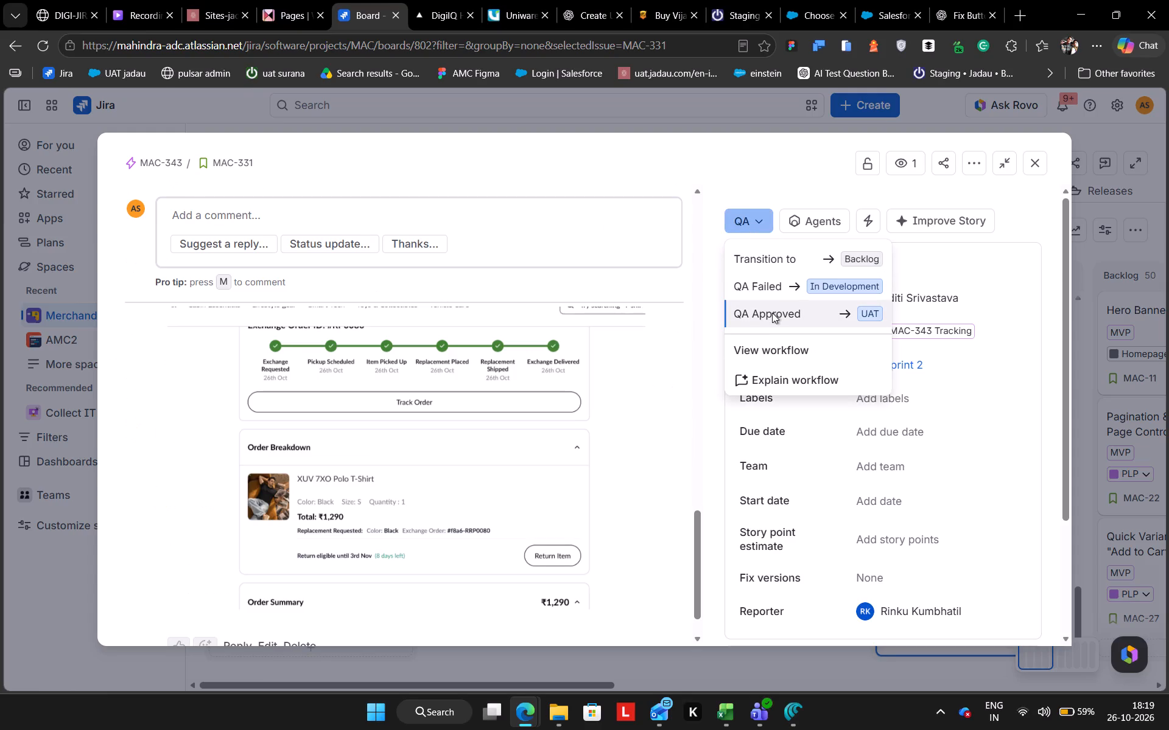
left_click(772, 313)
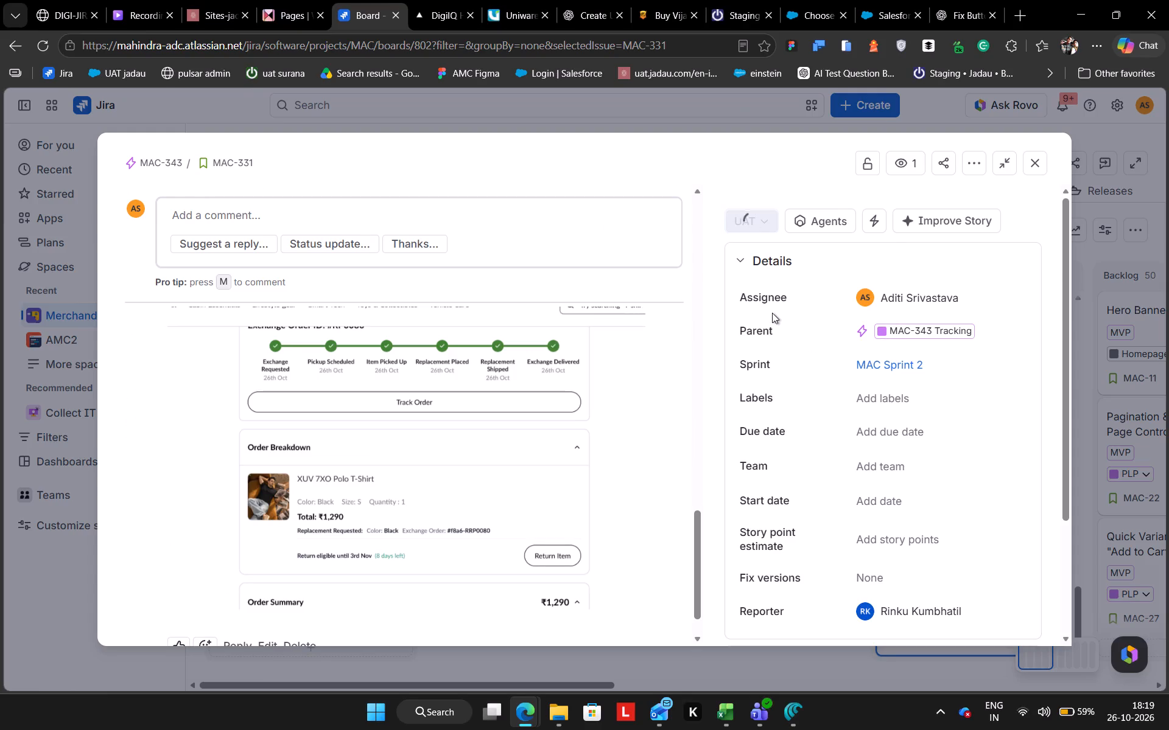
Reassign ticket MAC-331 to the first suggested match for "sau", the colleague mentioned in its comment, and close the ticket.
left_click(910, 298)
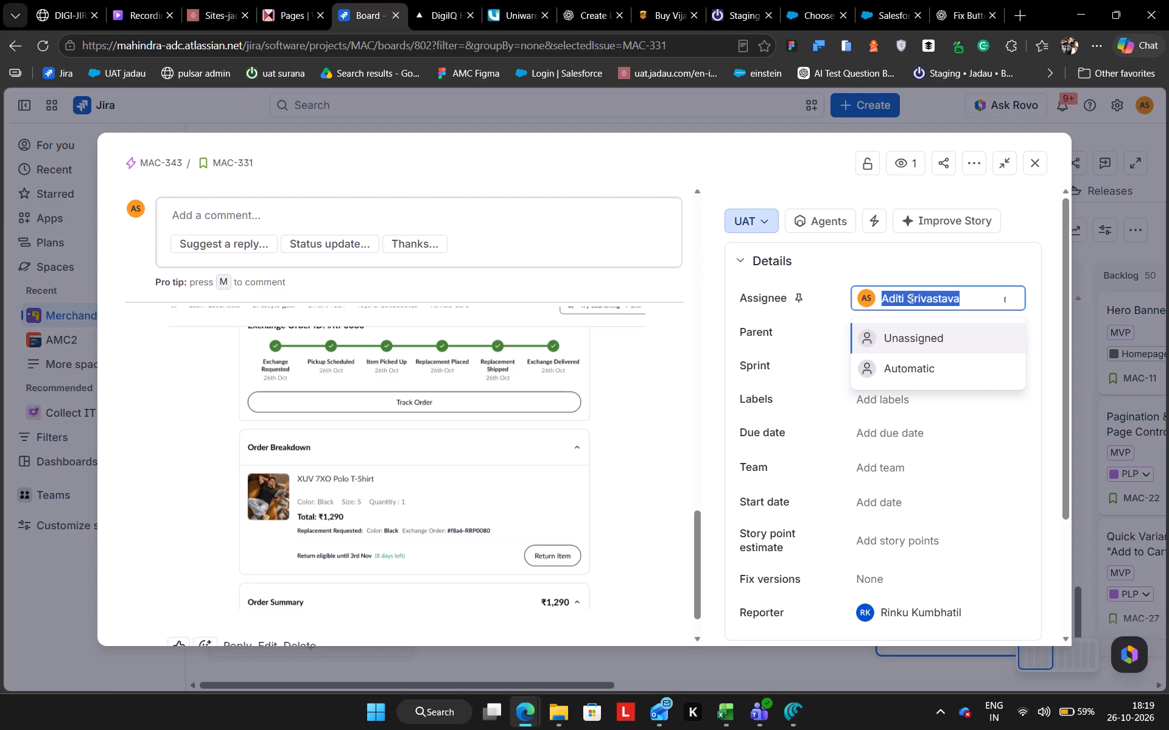
type("sau")
key("Return")
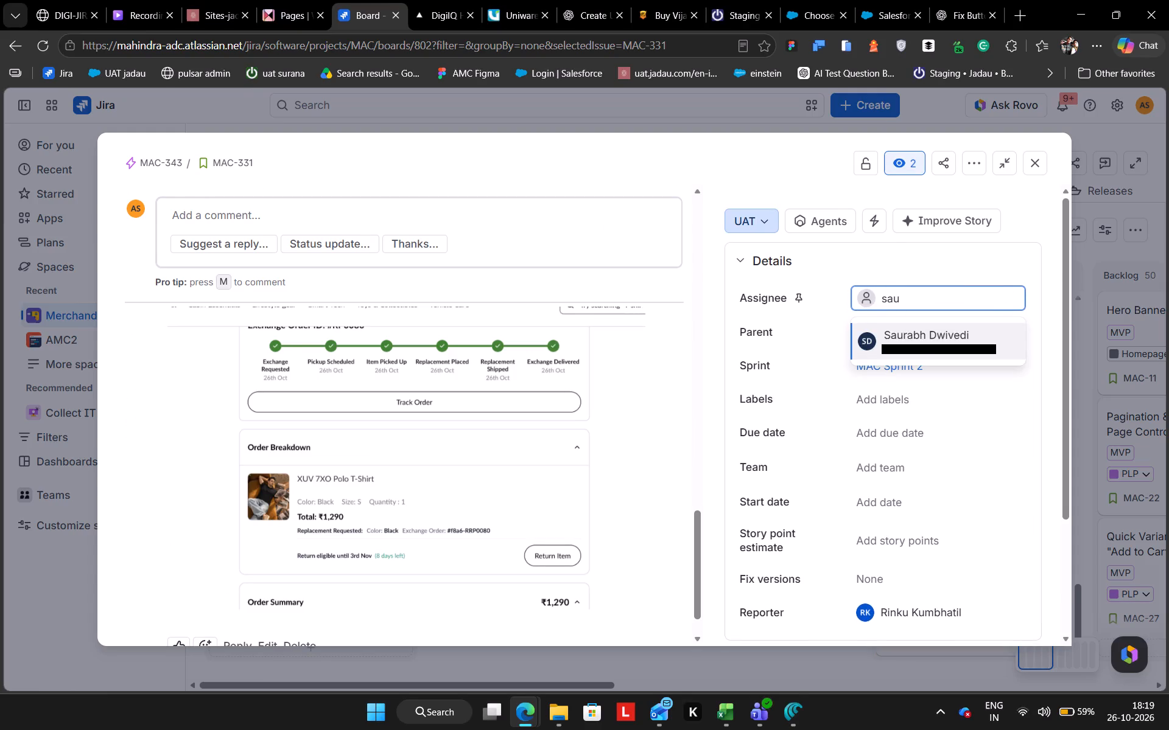
left_click(1036, 158)
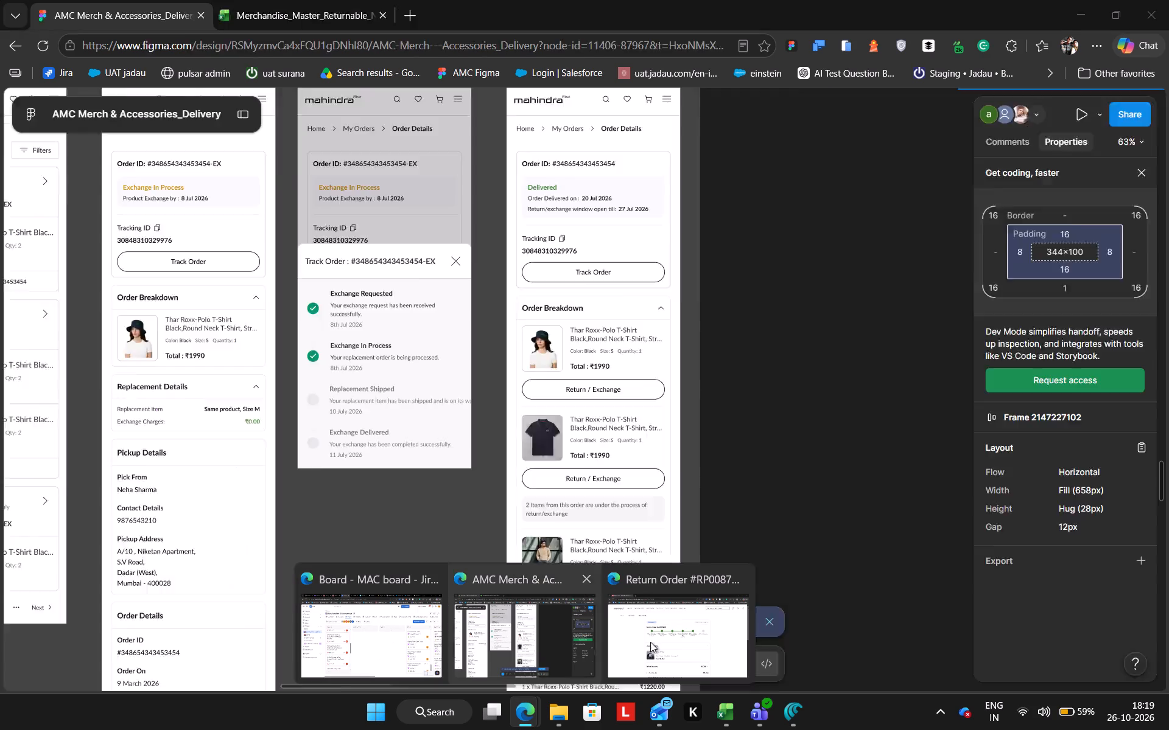
Switch to the Staging store window and capture and copy a screenshot of the Return Order #RP0087 details page with its milestones.
left_click(653, 639)
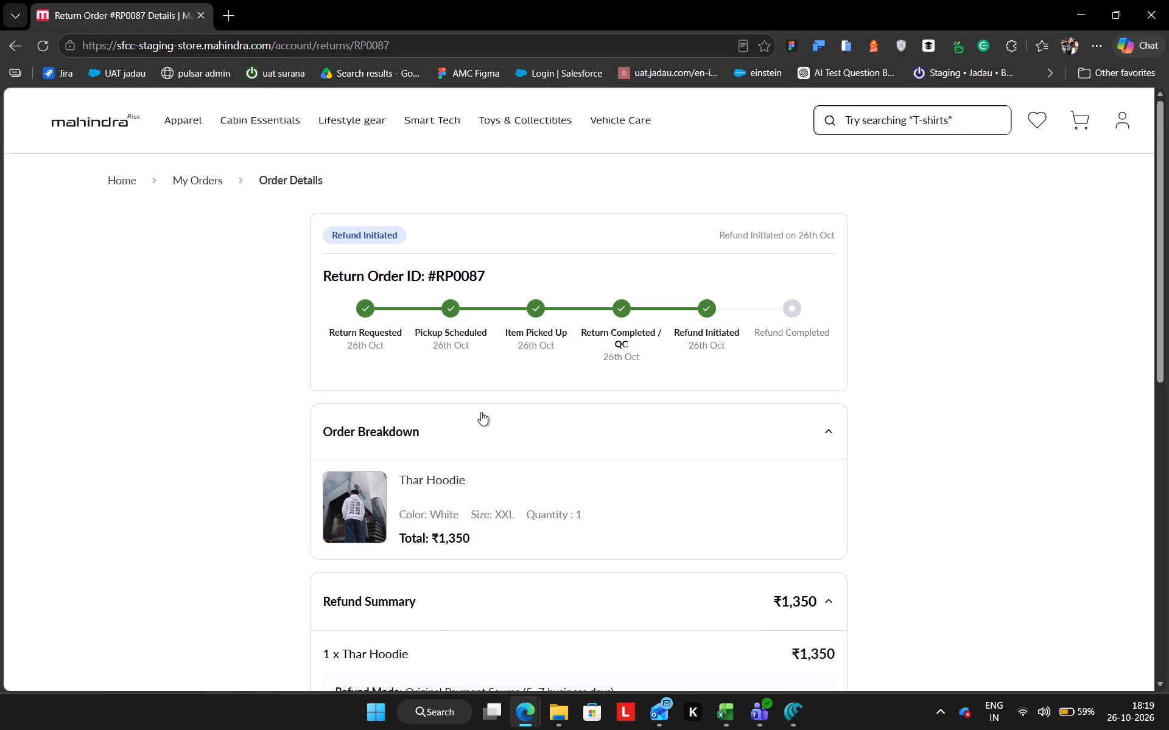
key("shift+super+s")
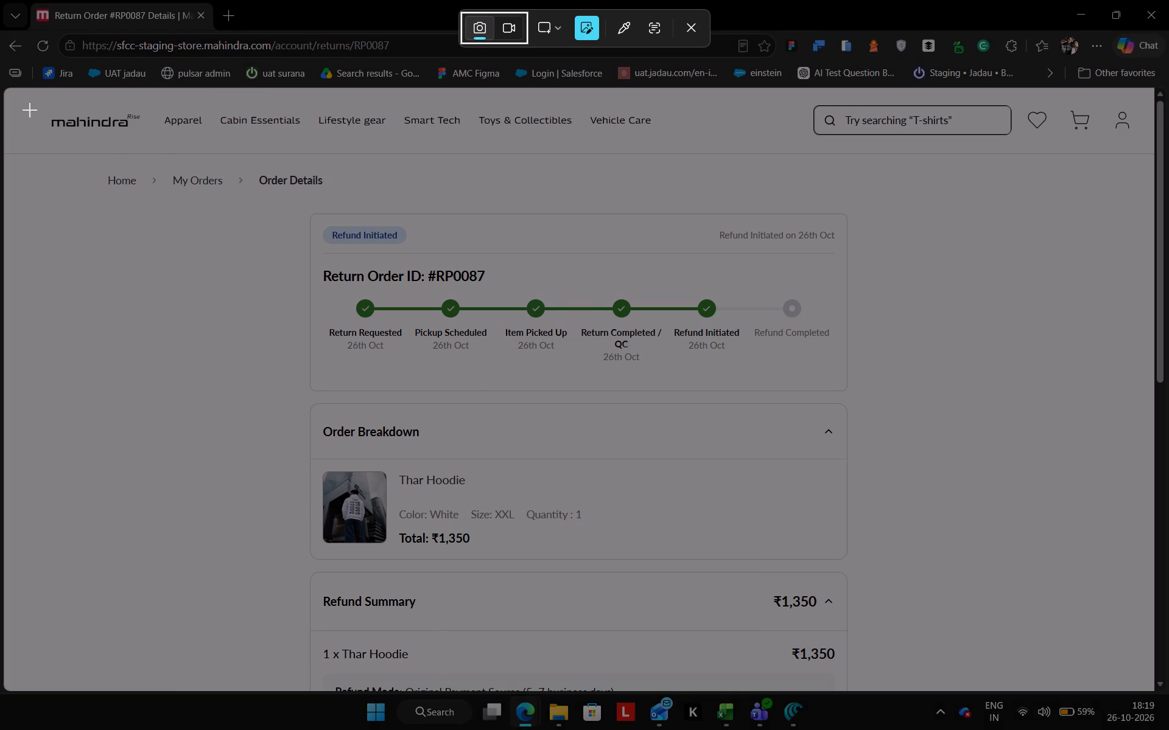
left_click_drag(5, 87, 1165, 667)
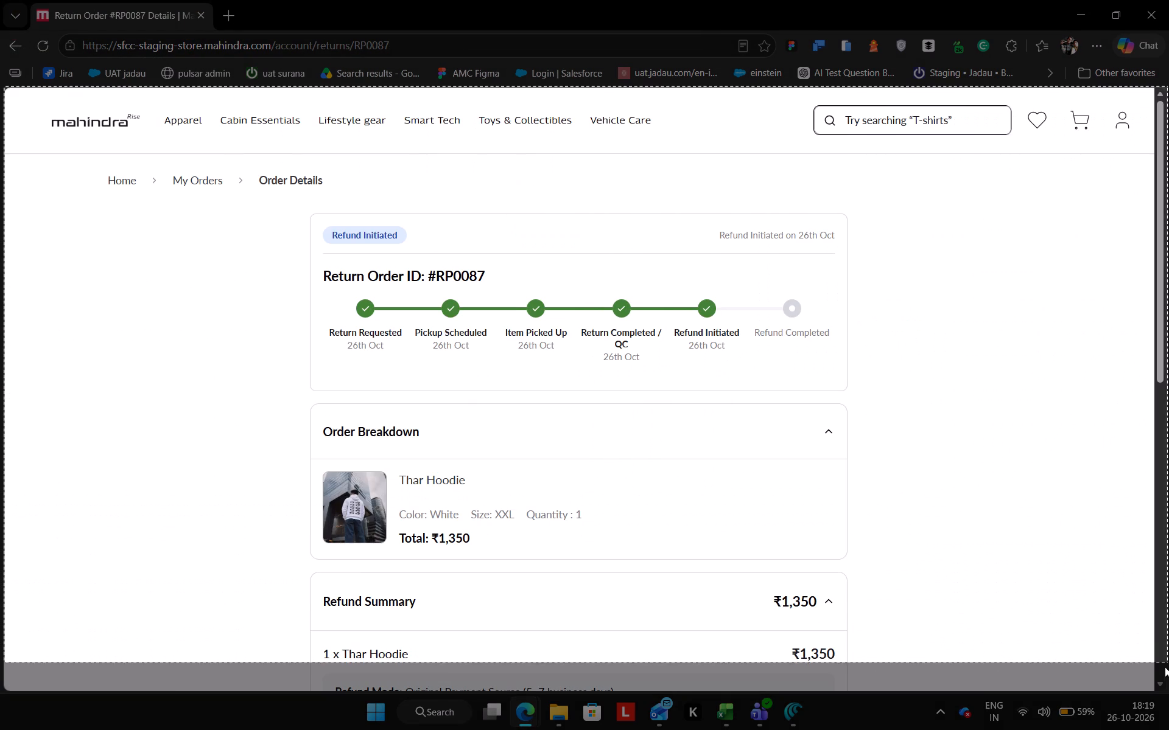
left_click_drag(1165, 667, 1153, 683)
key("ctrl+c")
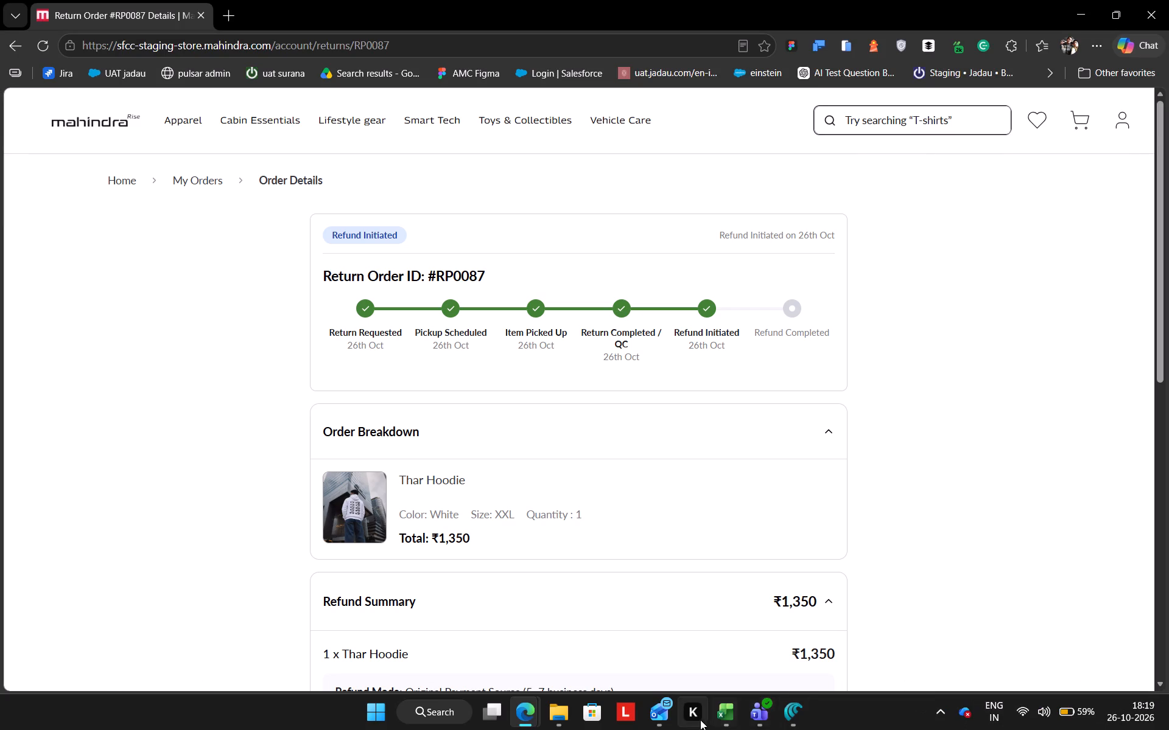
Back on the Jira board, open MAC-329 and start a comment with "Hi" and a mention of the first match for "sau".
left_click(415, 628)
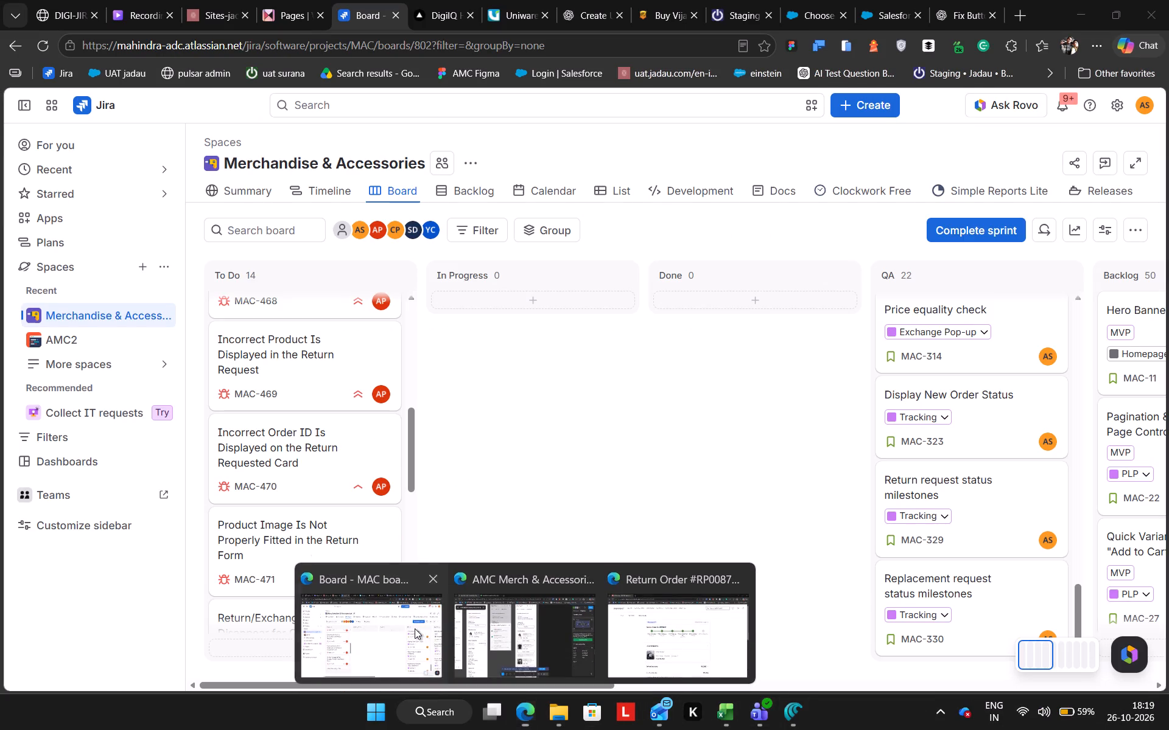
left_click(1016, 521)
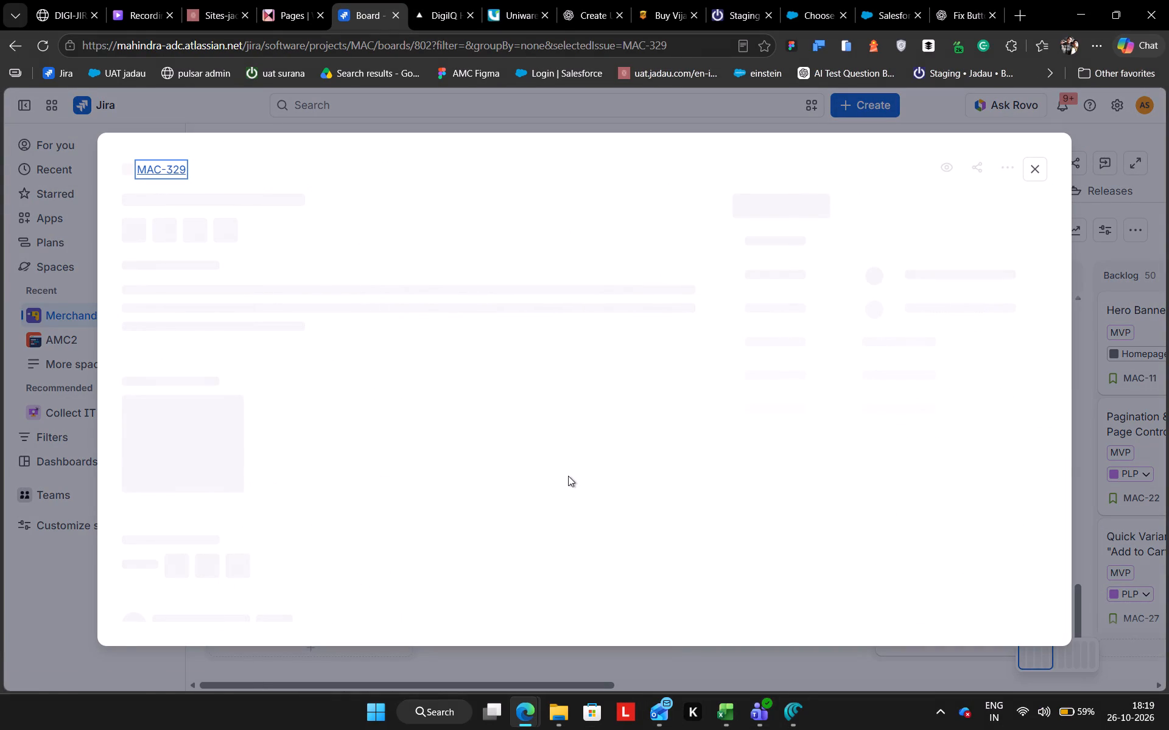
scroll(568, 476, "down", 4)
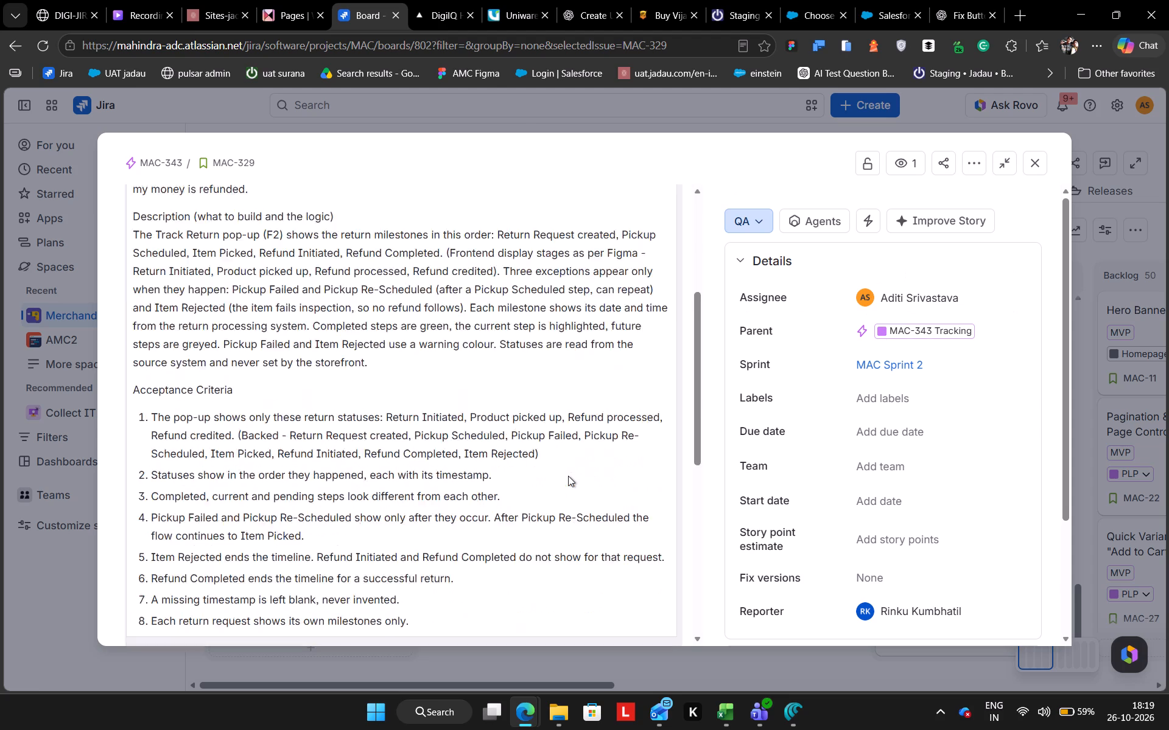
scroll(568, 476, "down", 2)
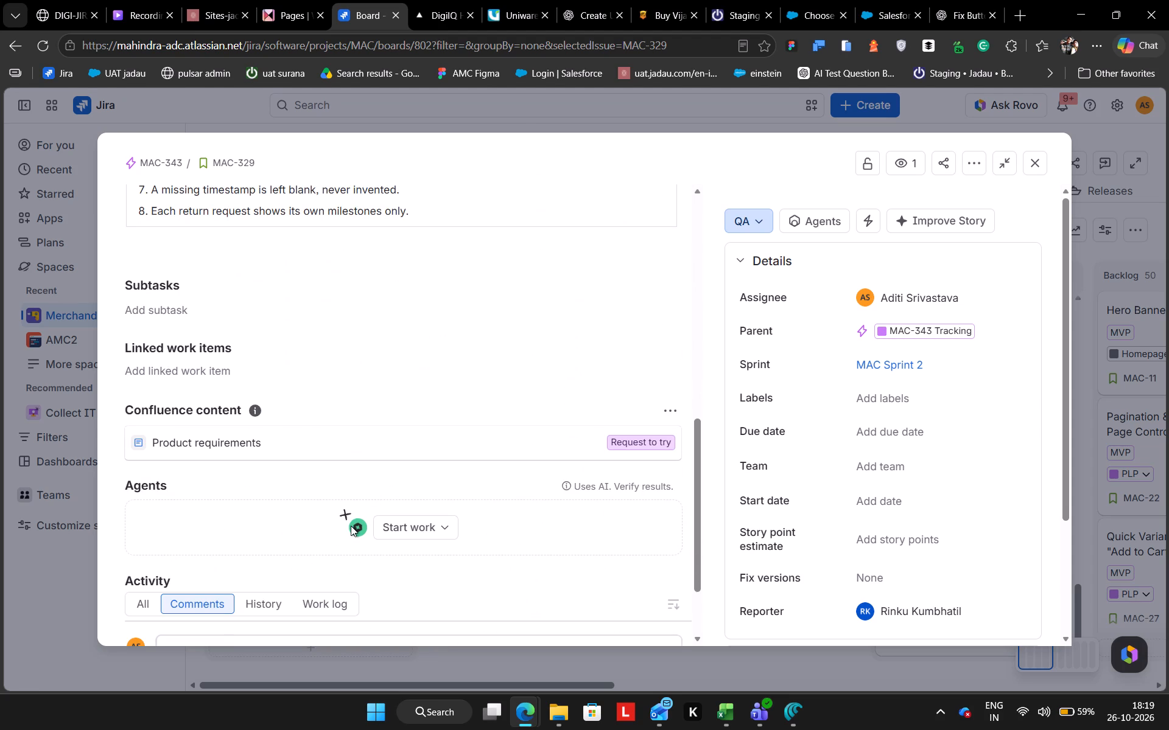
scroll(337, 577, "down", 2)
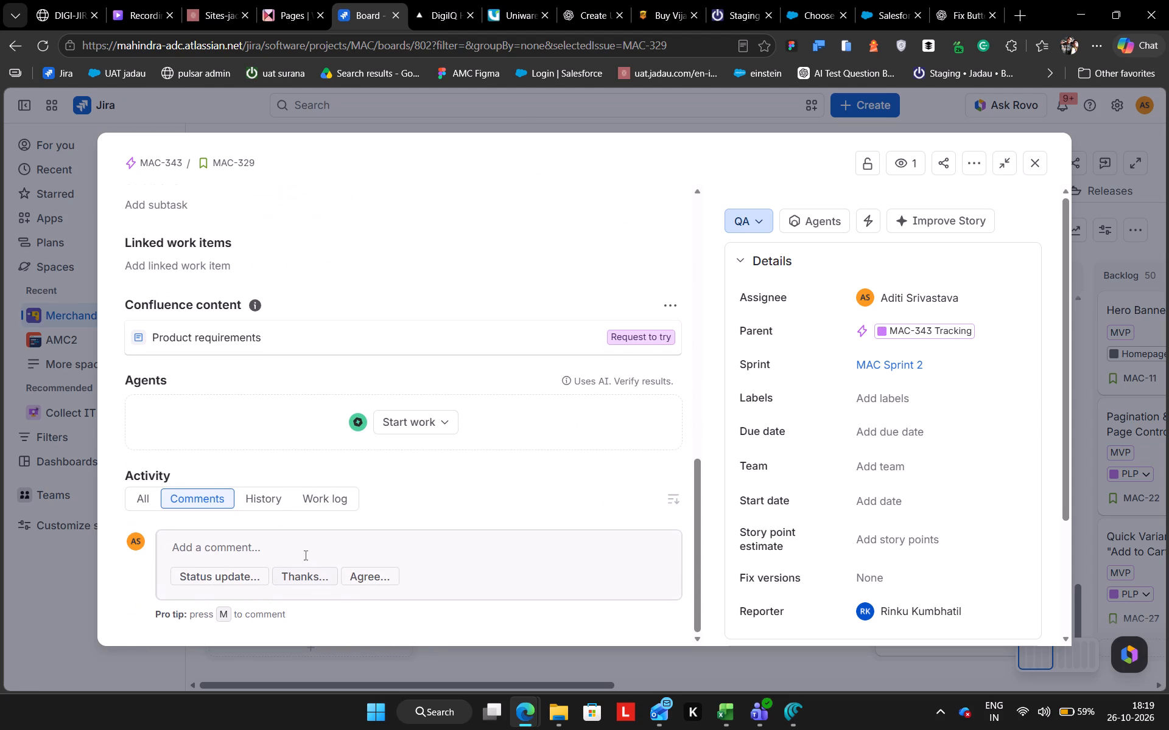
left_click(294, 546)
type("Hi @sau")
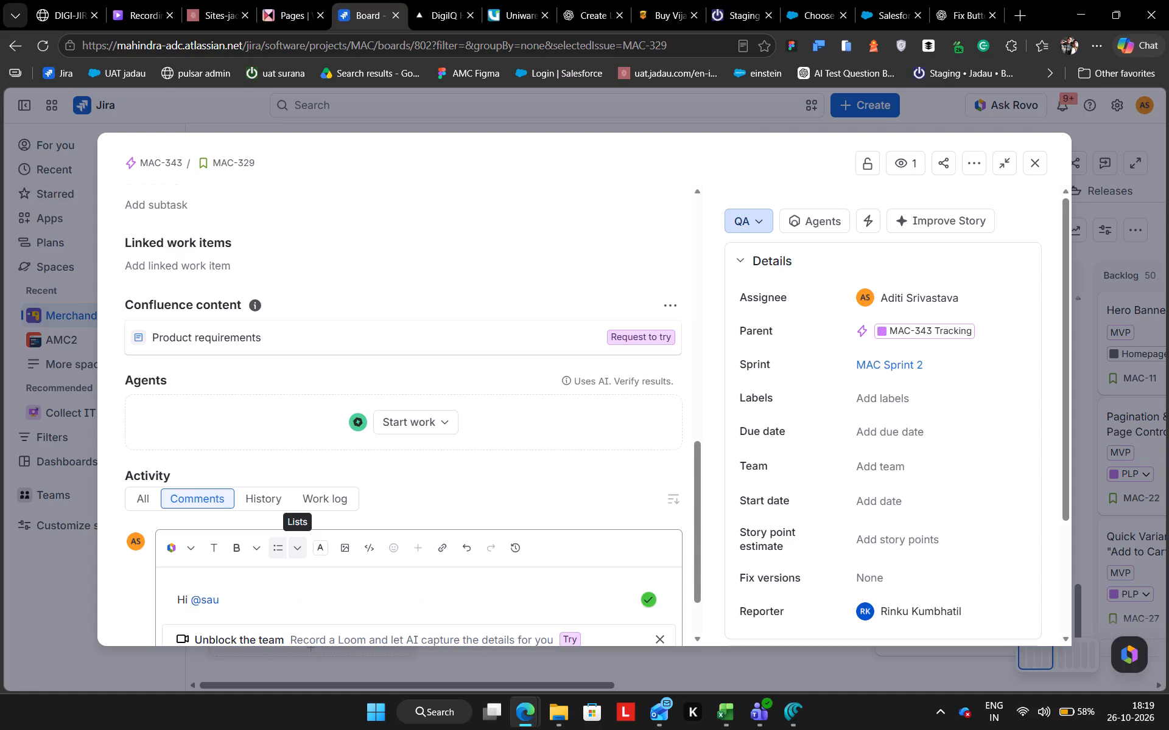
key("Return")
key("BackSpace")
Continue the MAC-329 comment after the mention with ", validated this ticket on Staging and it is looking good.".
type(", validated tis")
key("BackSpace")
key("BackSpace")
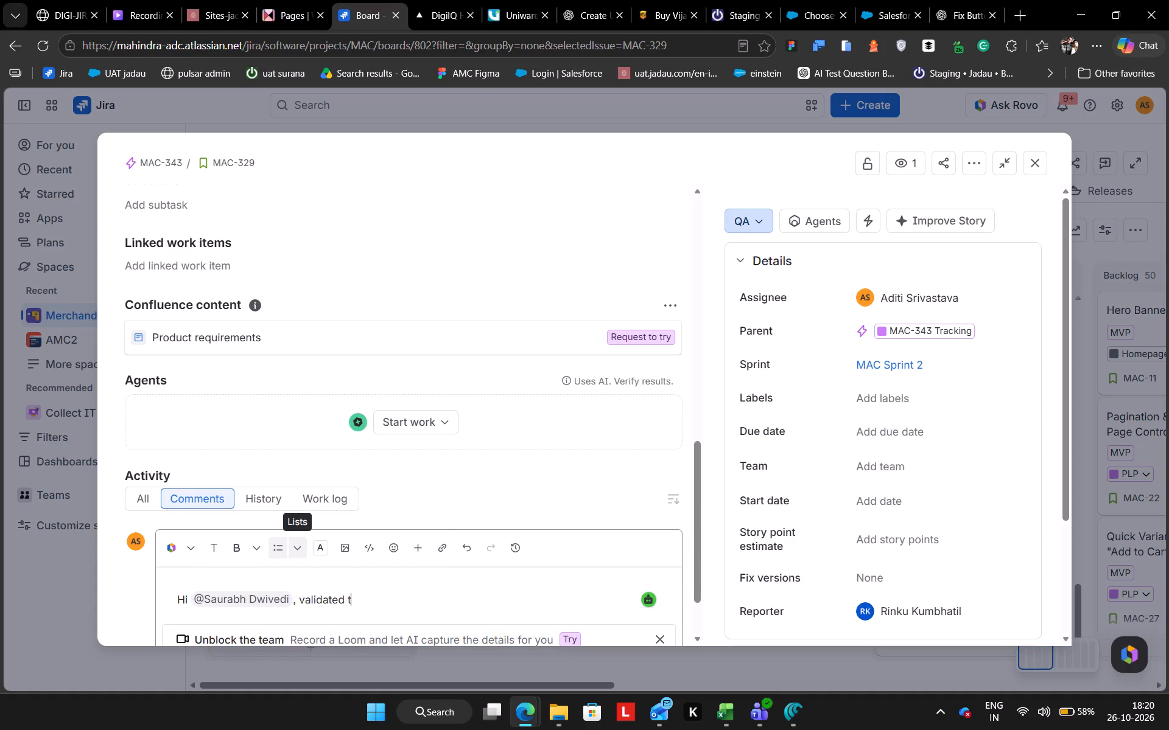
type("his ticket on")
key("space")
type("Staging and it is looking")
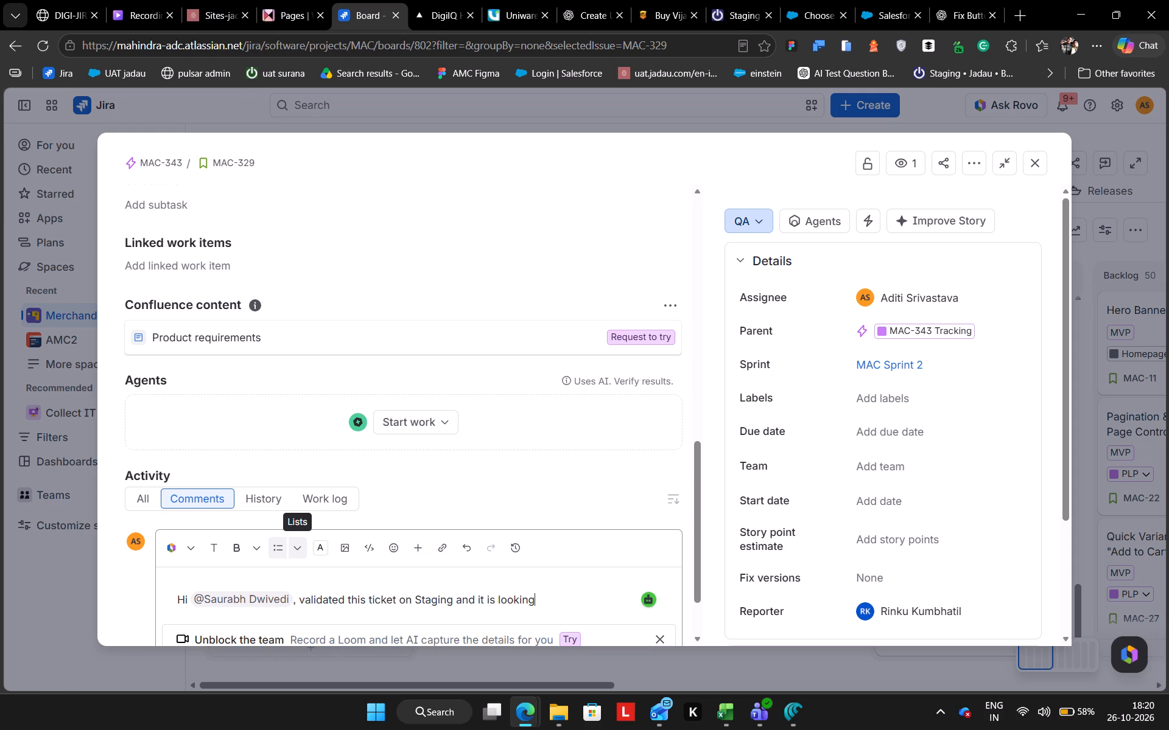
key("space")
type("good.")
Paste the copied return order screenshot on a new line below the comment text and save the comment on MAC-329.
key("shift+Return")
key("ctrl+v")
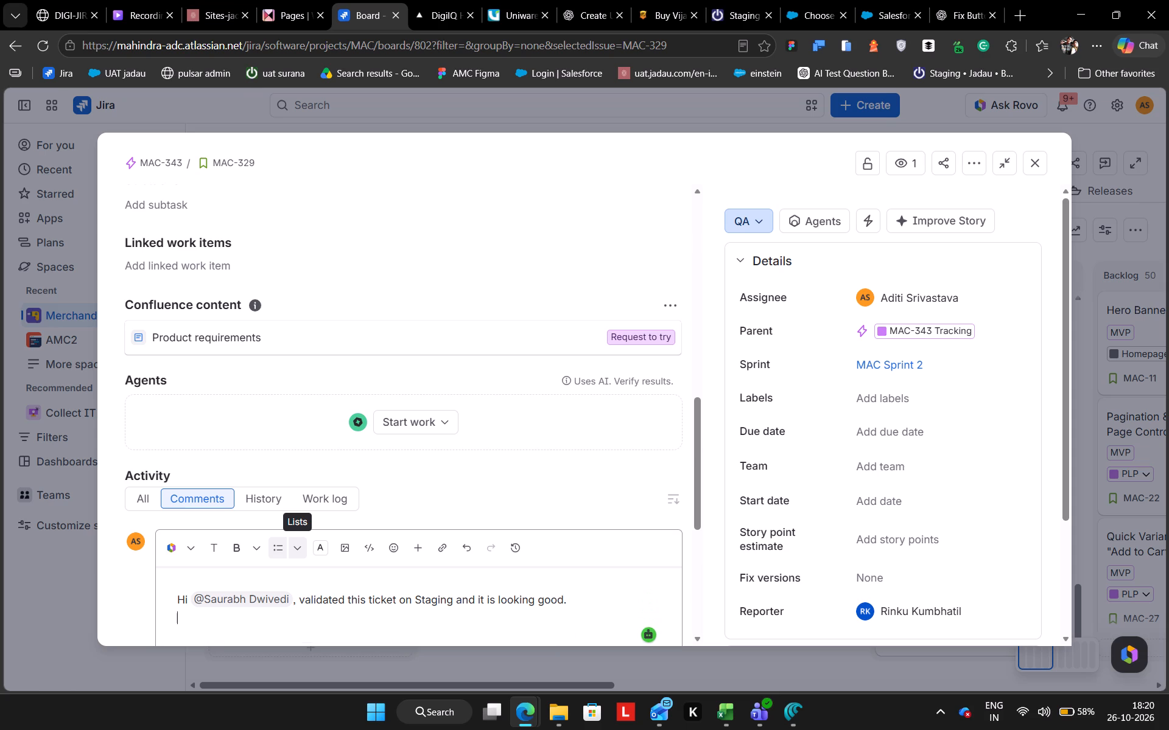
scroll(314, 464, "right", 2)
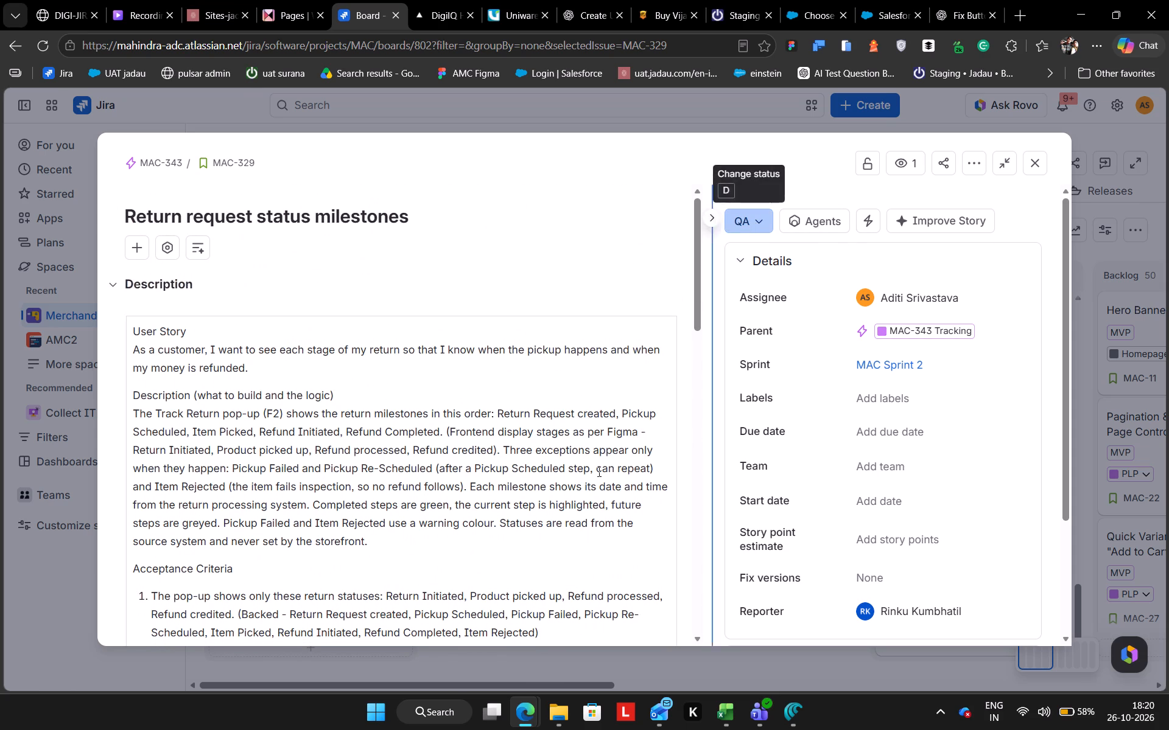
scroll(598, 471, "down", 10)
left_click(174, 600)
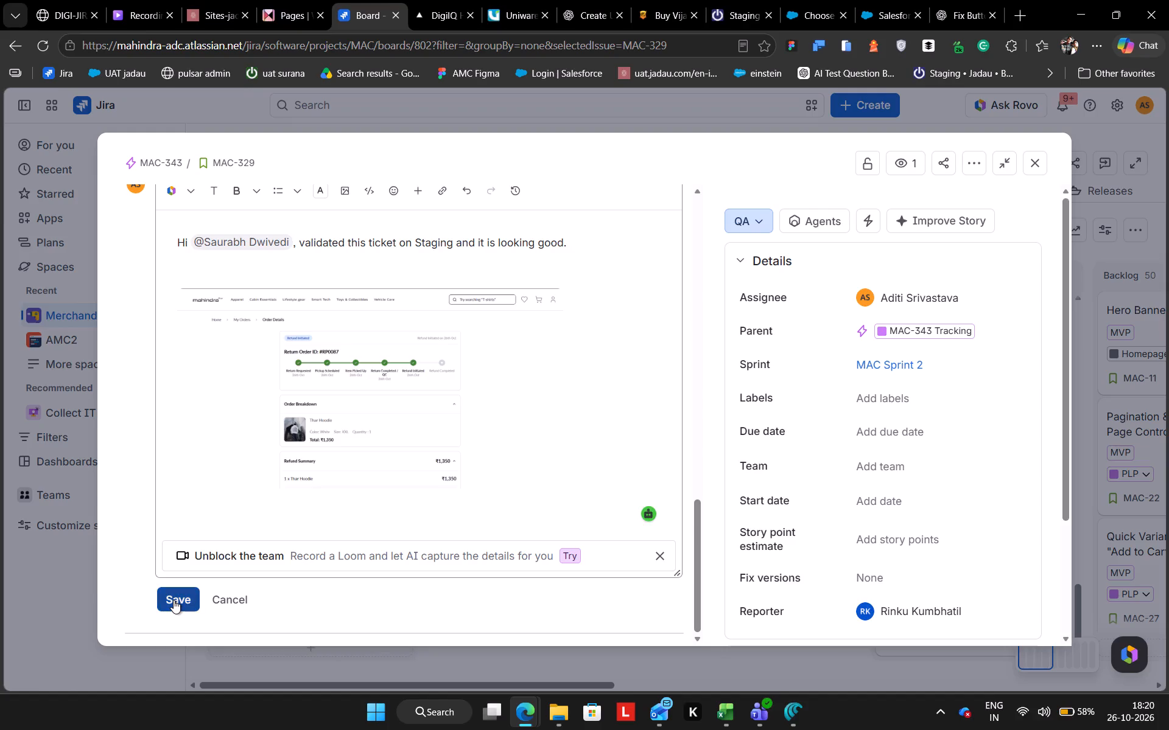
Move ticket MAC-329 from QA to UAT with the QA Approved transition.
scroll(741, 378, "up", 6)
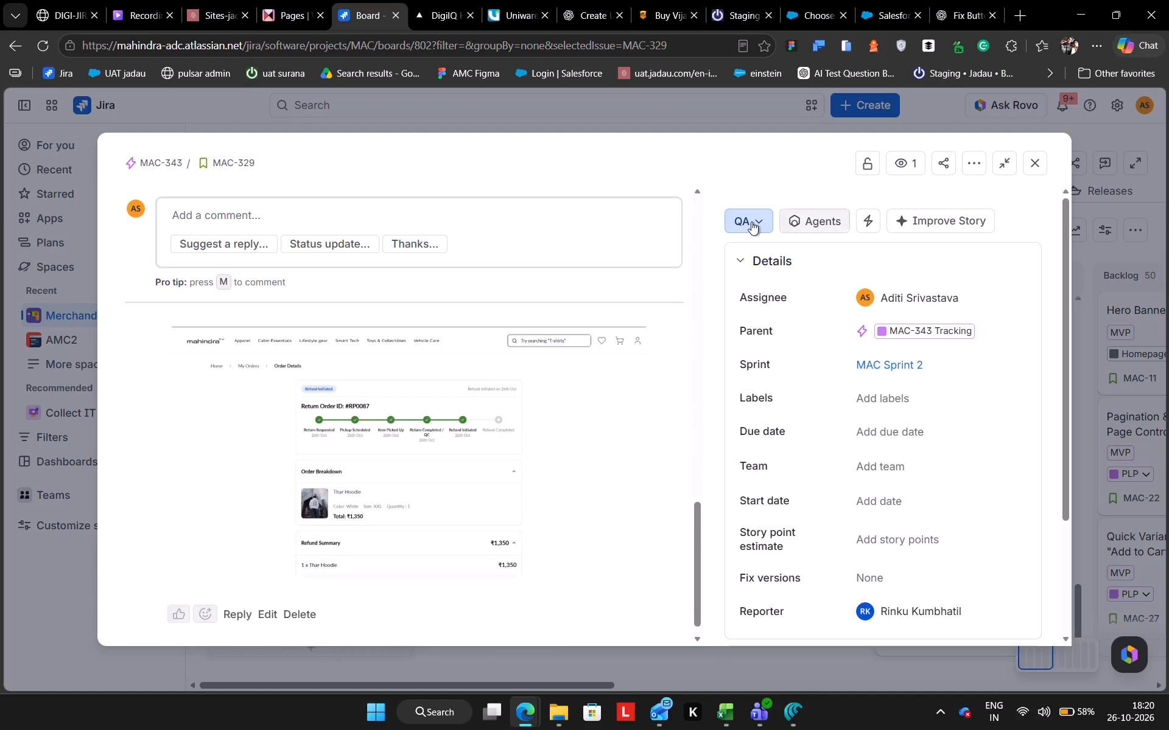
left_click(748, 220)
left_click(783, 309)
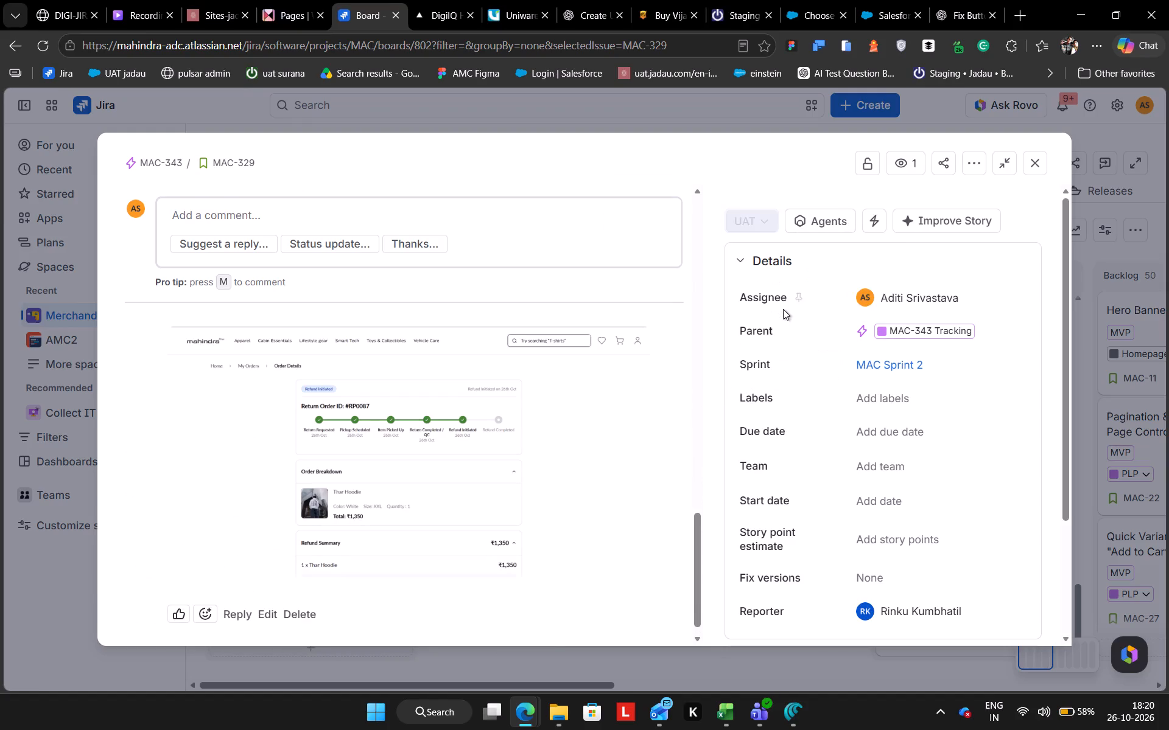
Assign ticket MAC-329 to the match for "sau" and close the ticket.
left_click(916, 296)
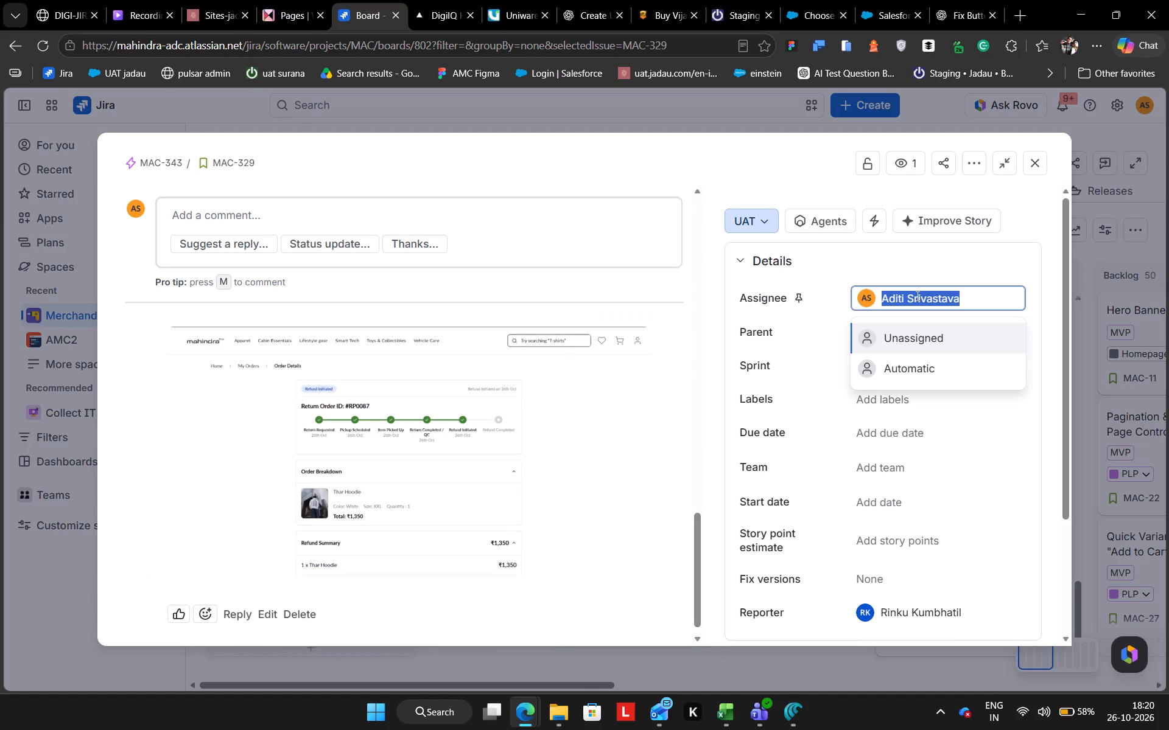
type("sau")
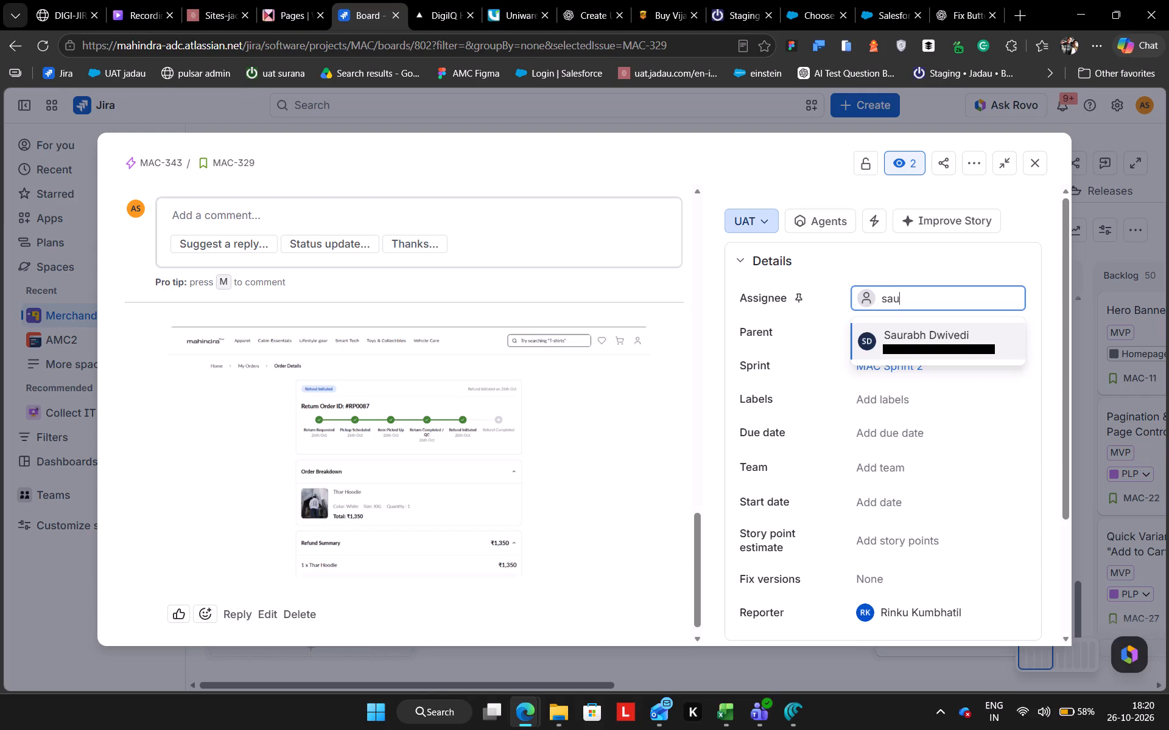
key("Return")
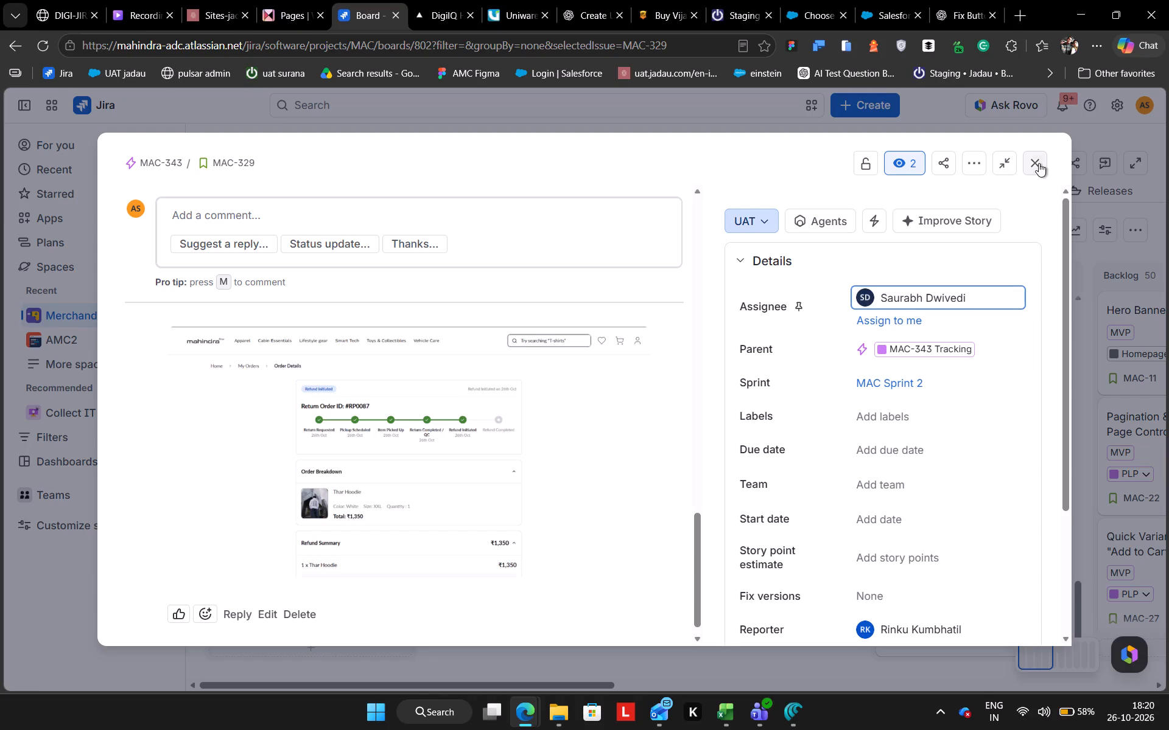
left_click(1039, 163)
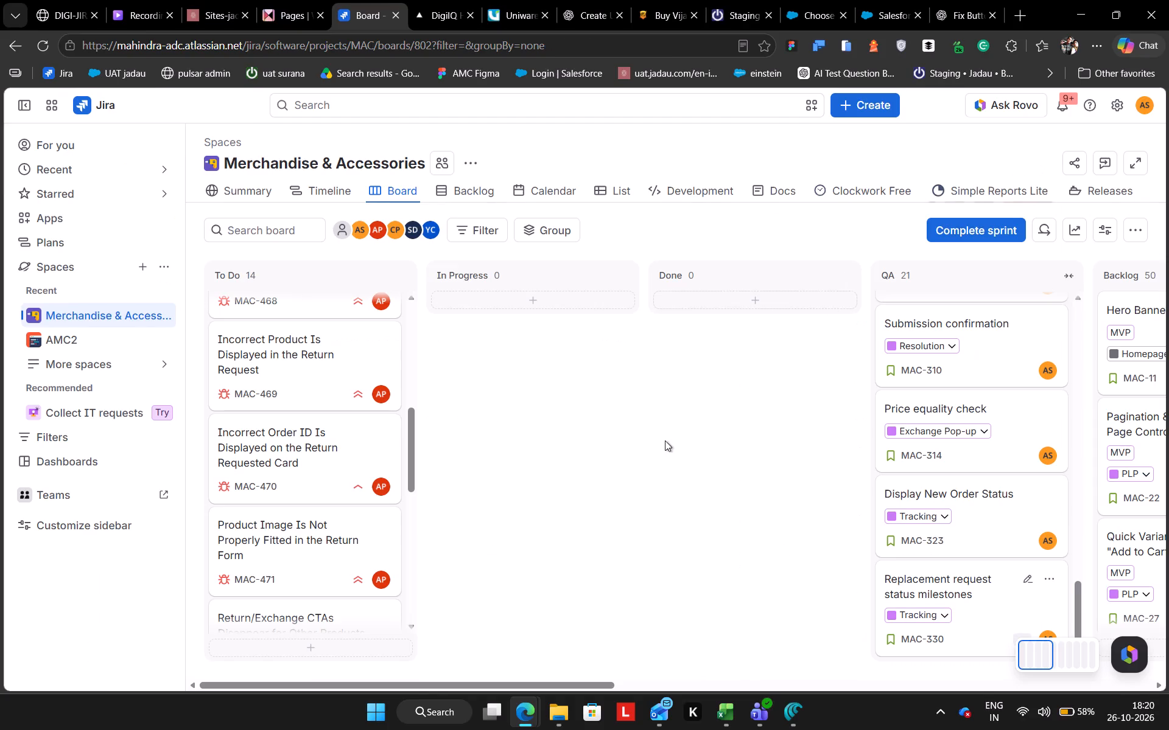
Open the QA ticket MAC-330, Replacement request status milestones.
left_click(972, 589)
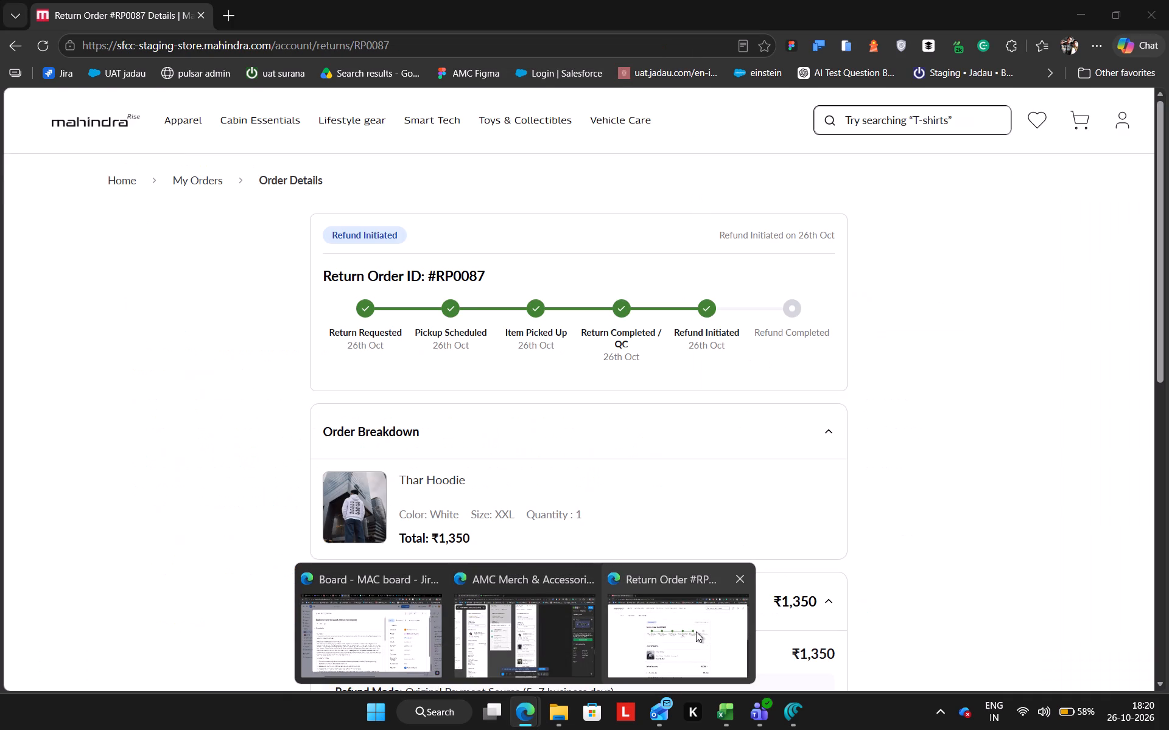
Switch to the Staging store window and open the details of order #Stg00001203 from My Orders.
left_click(696, 631)
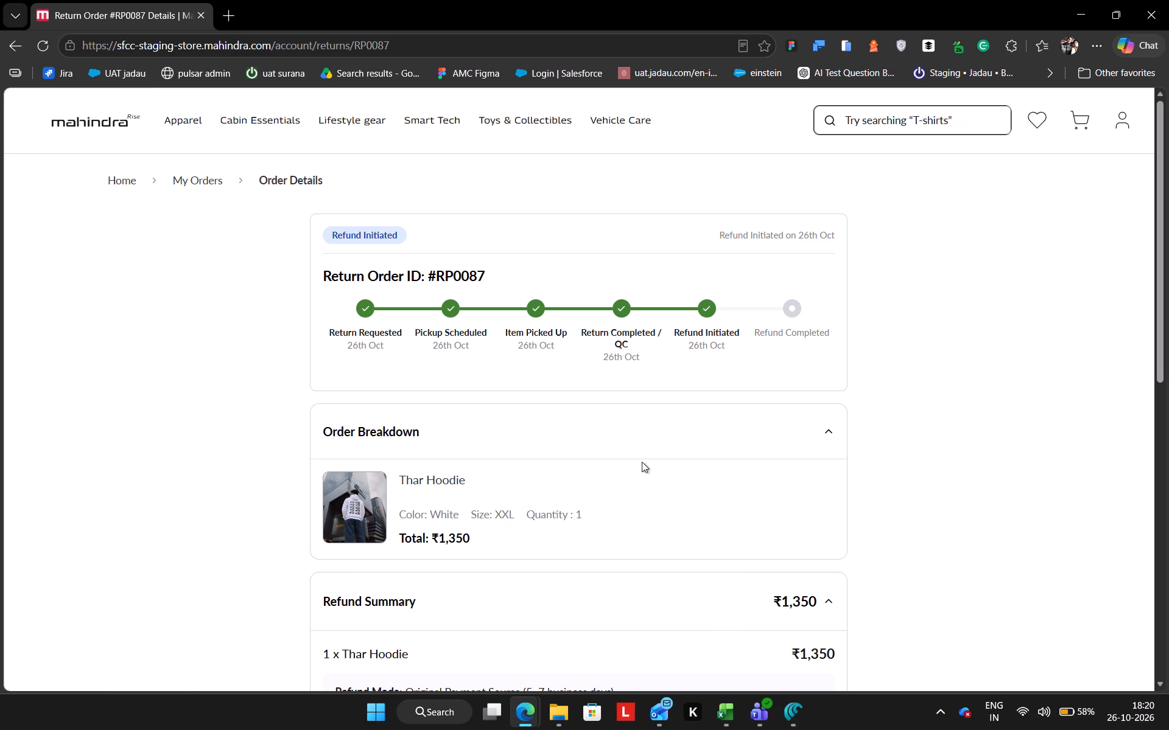
left_click(195, 179)
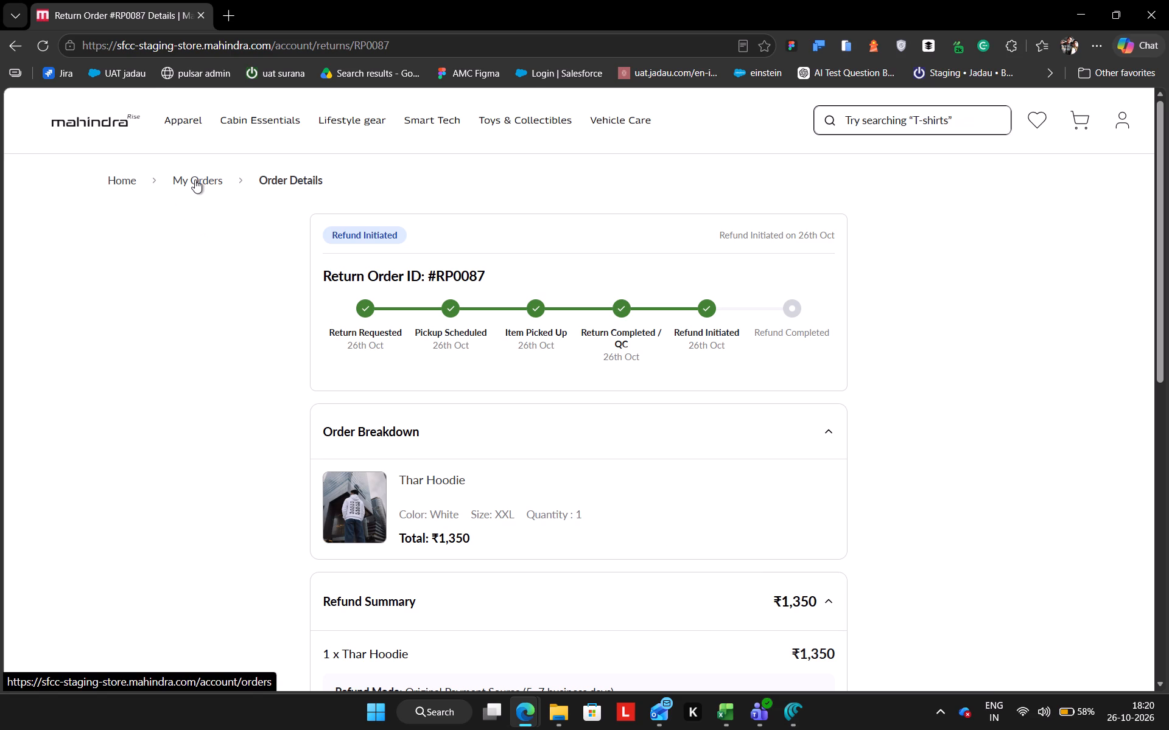
scroll(617, 487, "down", 3)
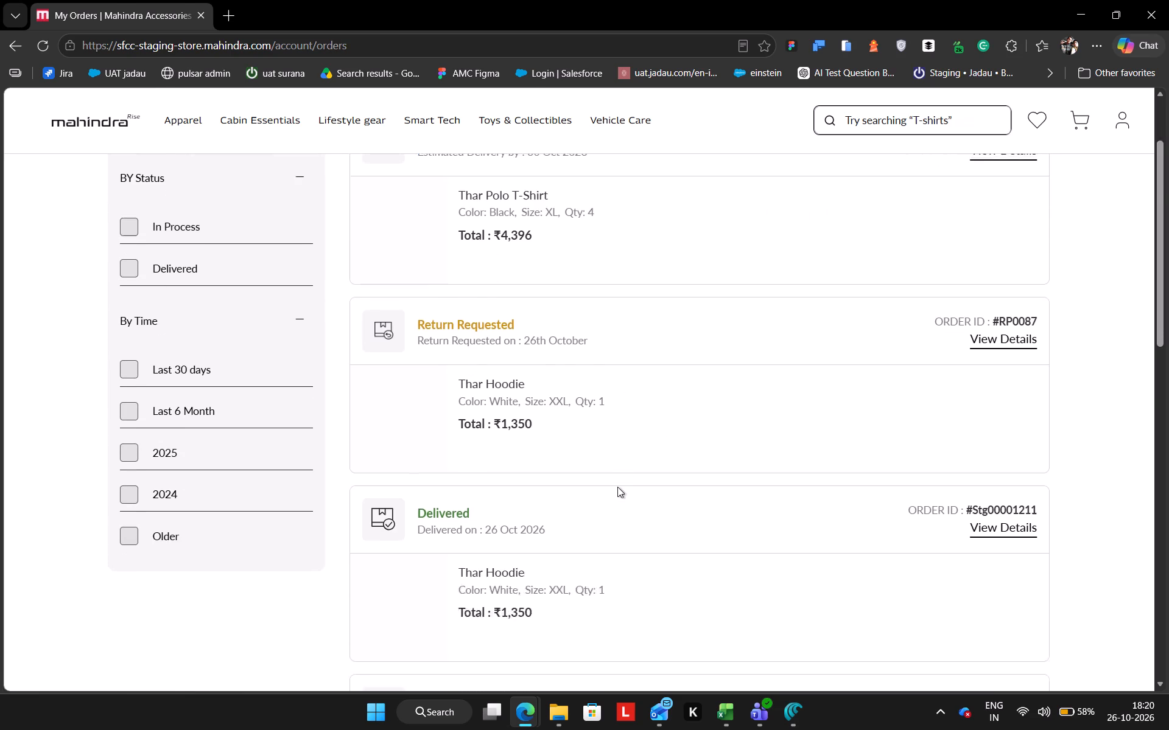
scroll(617, 487, "down", 6)
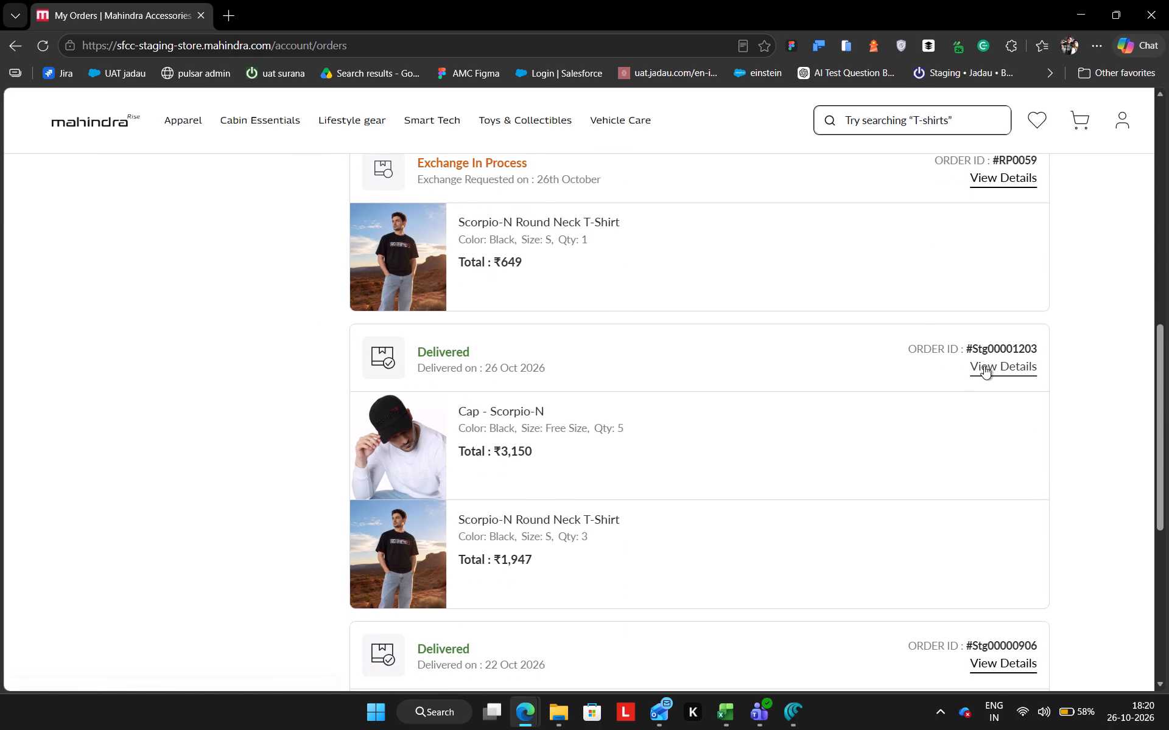
left_click(984, 366)
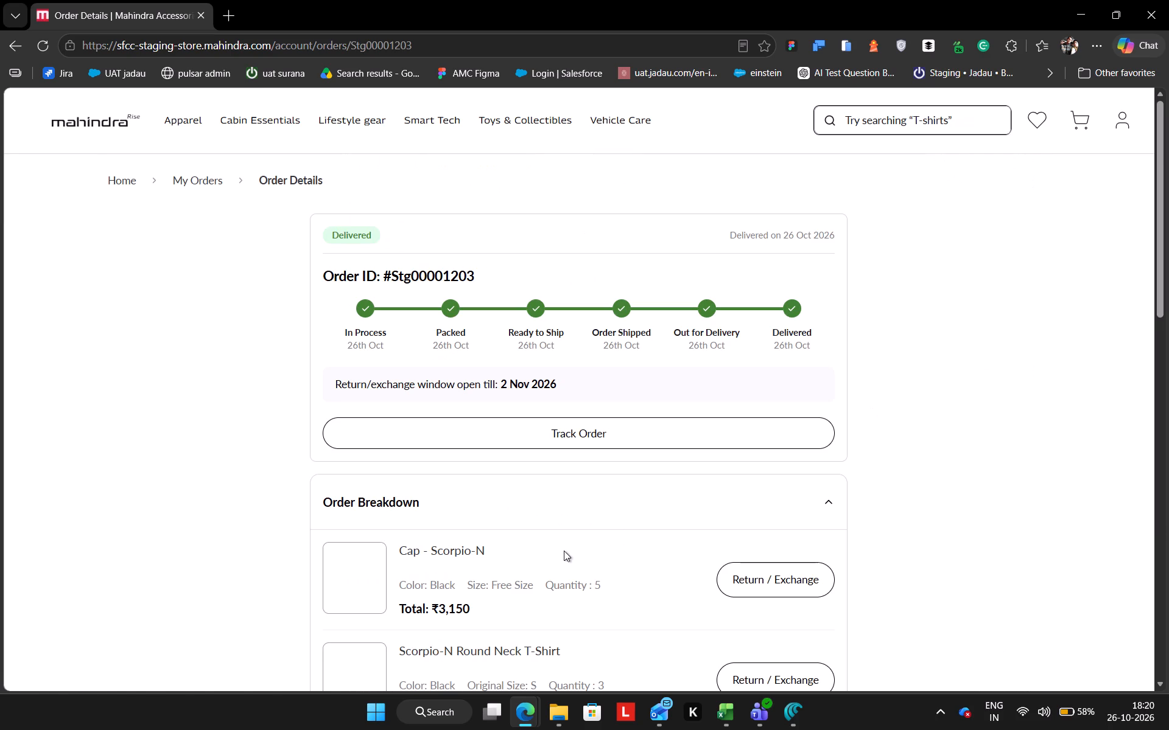
Start a return/exchange of the Cap - Scorpio-N and continue with 5 items and the Wrong Size reason.
scroll(564, 551, "down", 2)
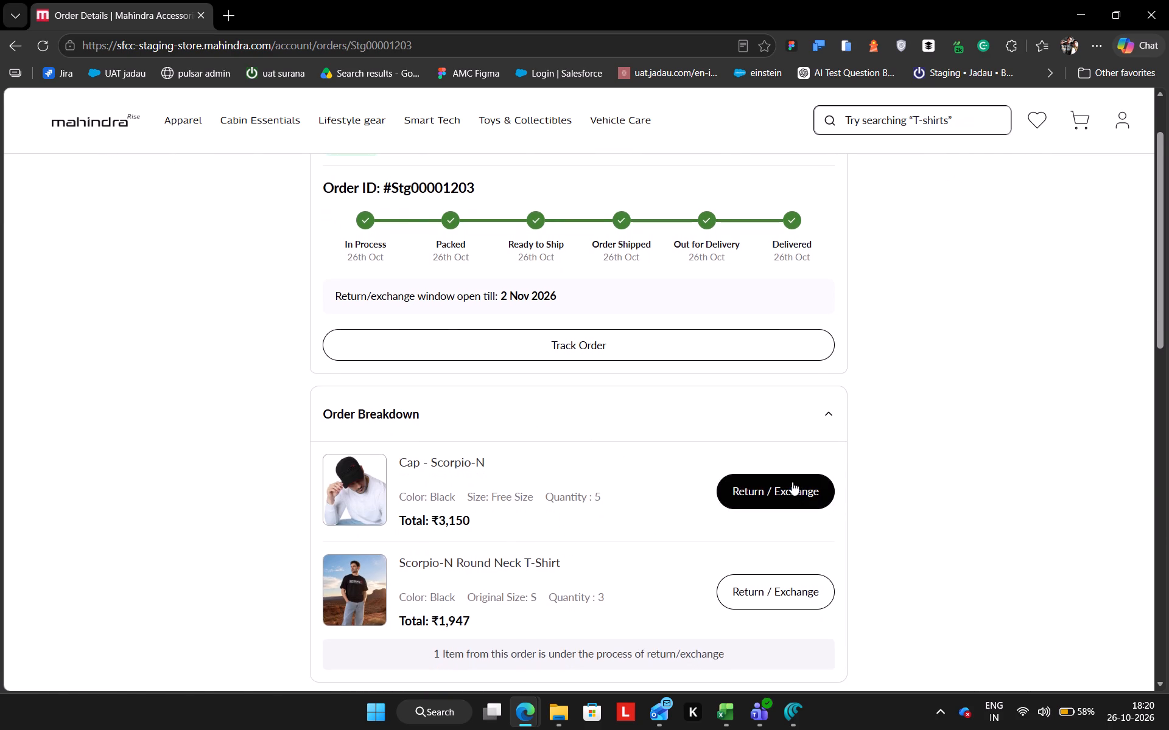
left_click(792, 482)
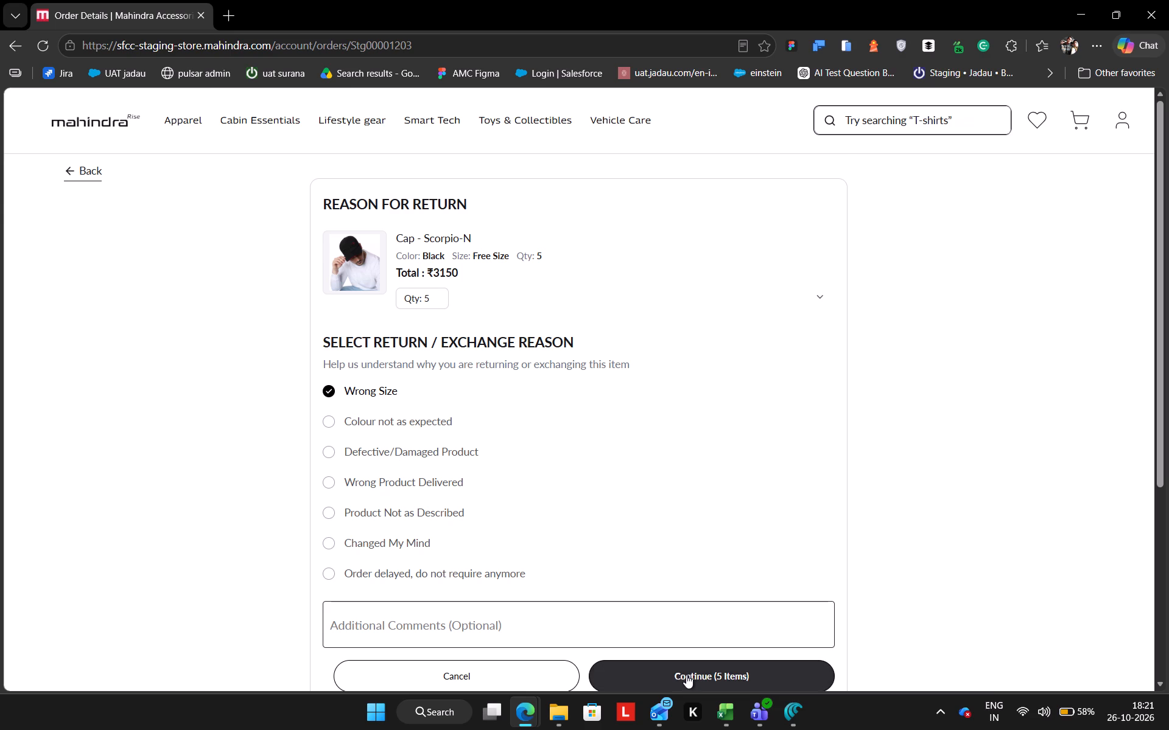
scroll(686, 675, "down", 2)
left_click(699, 565)
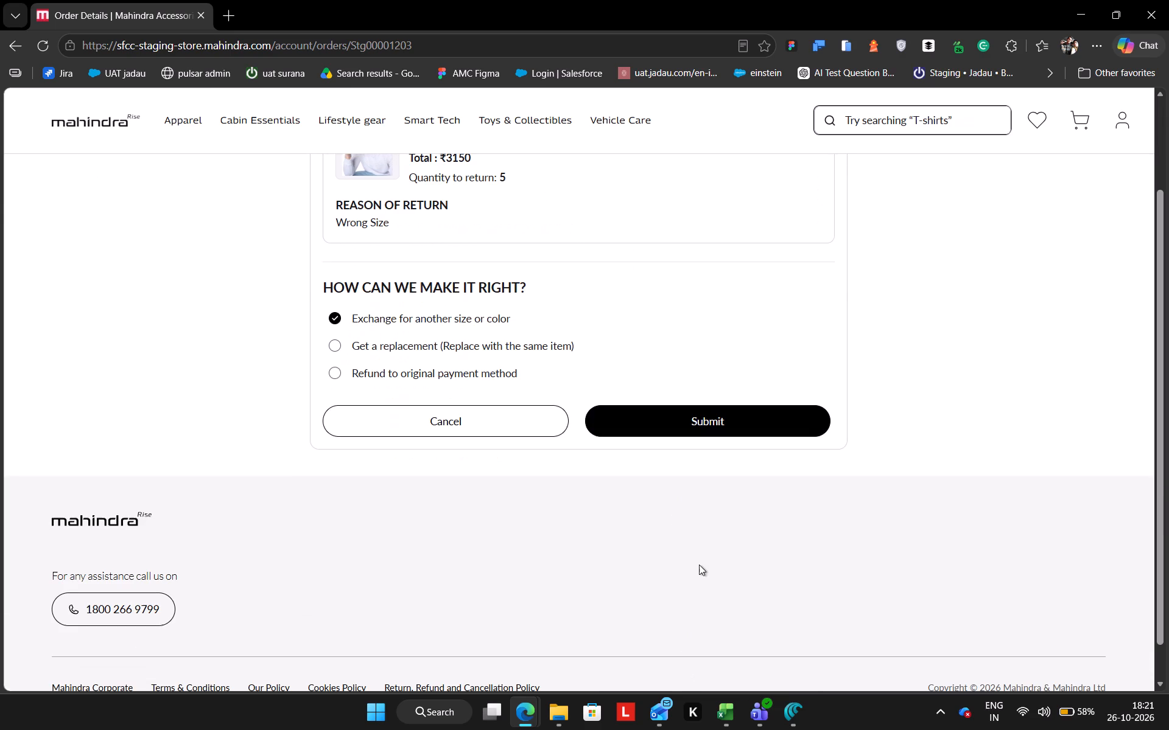
Submit the Get a replacement choice, compare the exchange and replacement details for the cap, and cancel back to the resolution options.
left_click(381, 346)
left_click(639, 419)
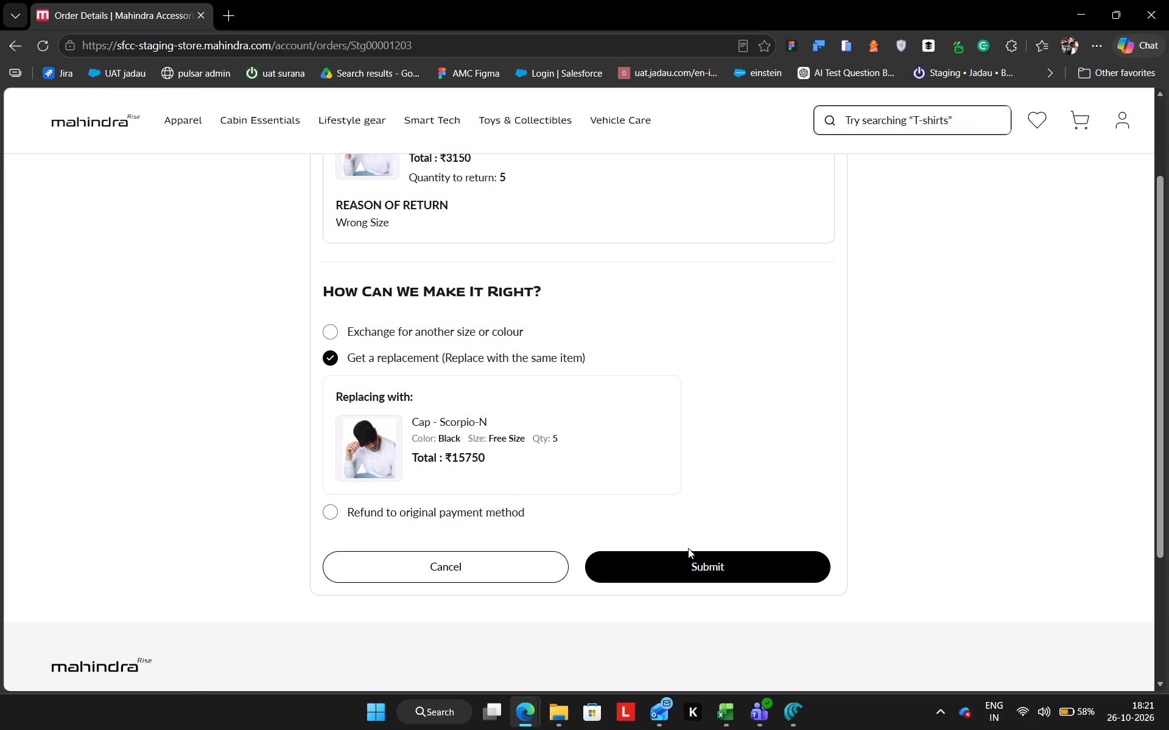
left_click(336, 331)
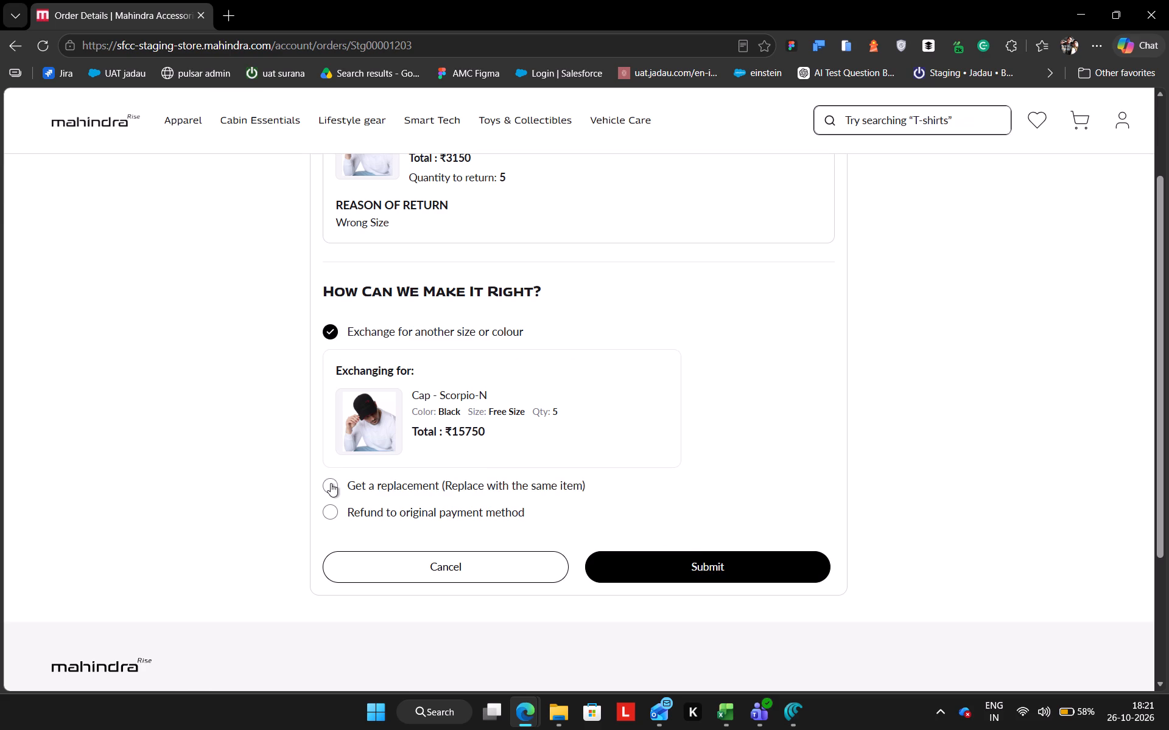
left_click(331, 483)
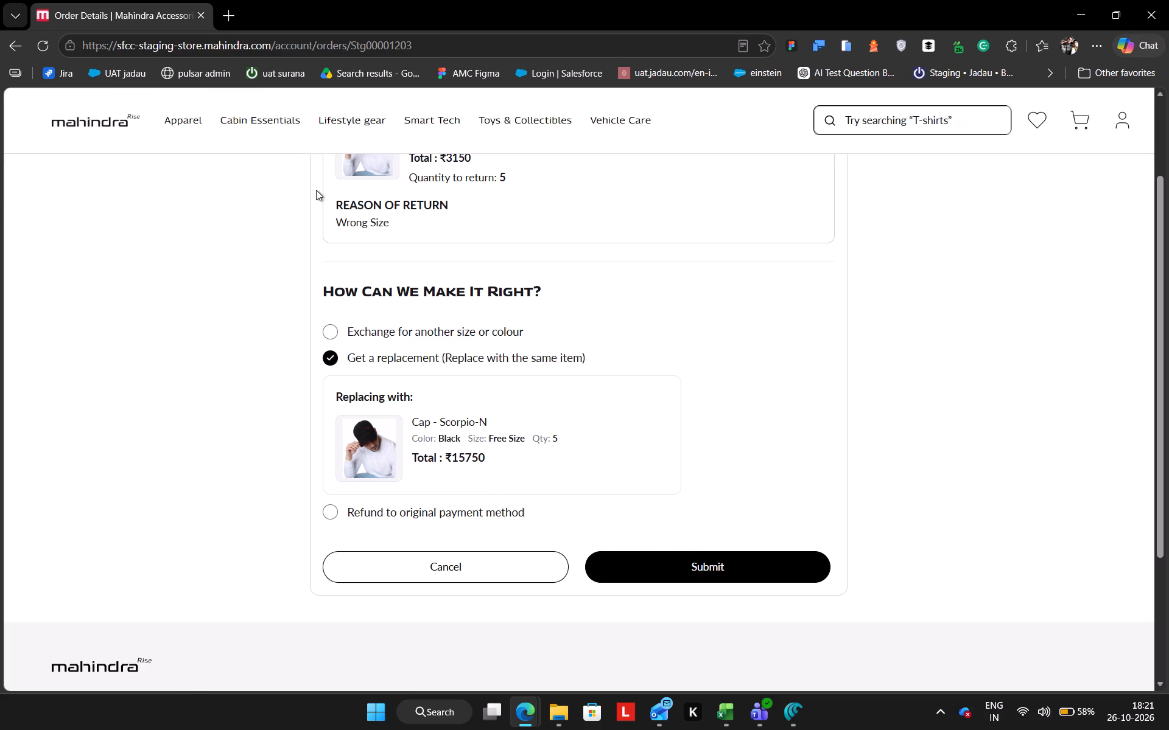
left_click(504, 568)
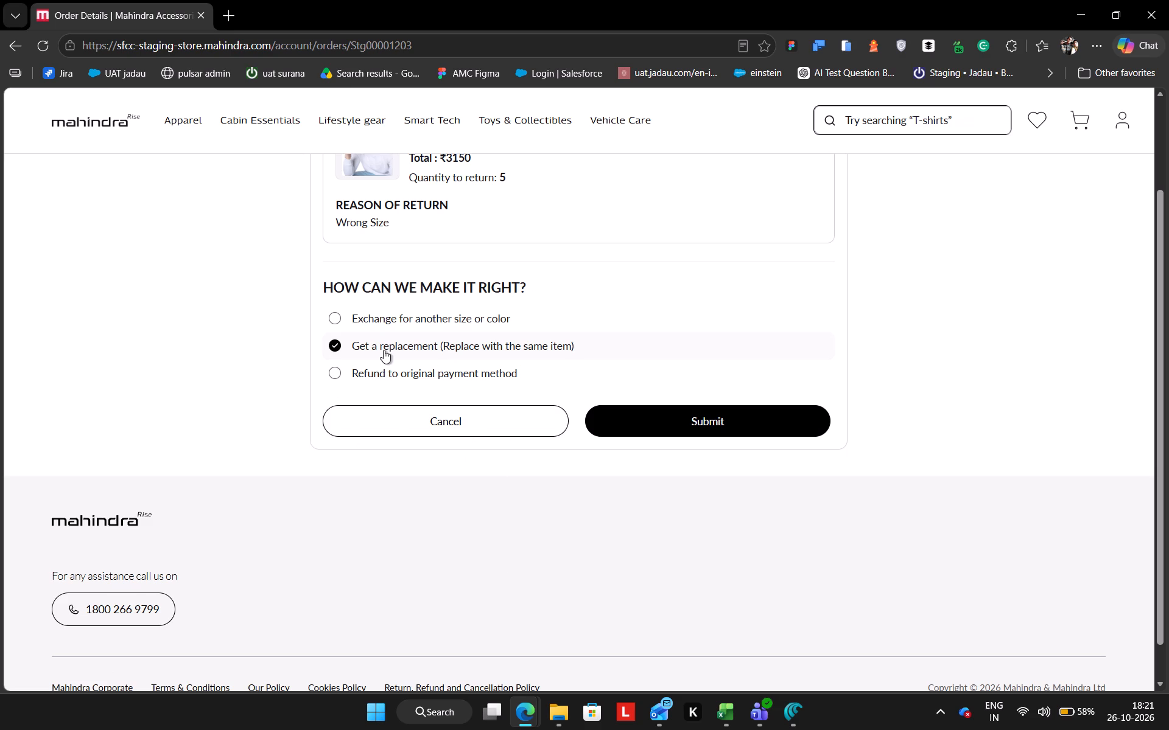
Try the refund and exchange resolution options, ending with Get a replacement selected for the cap.
left_click(388, 374)
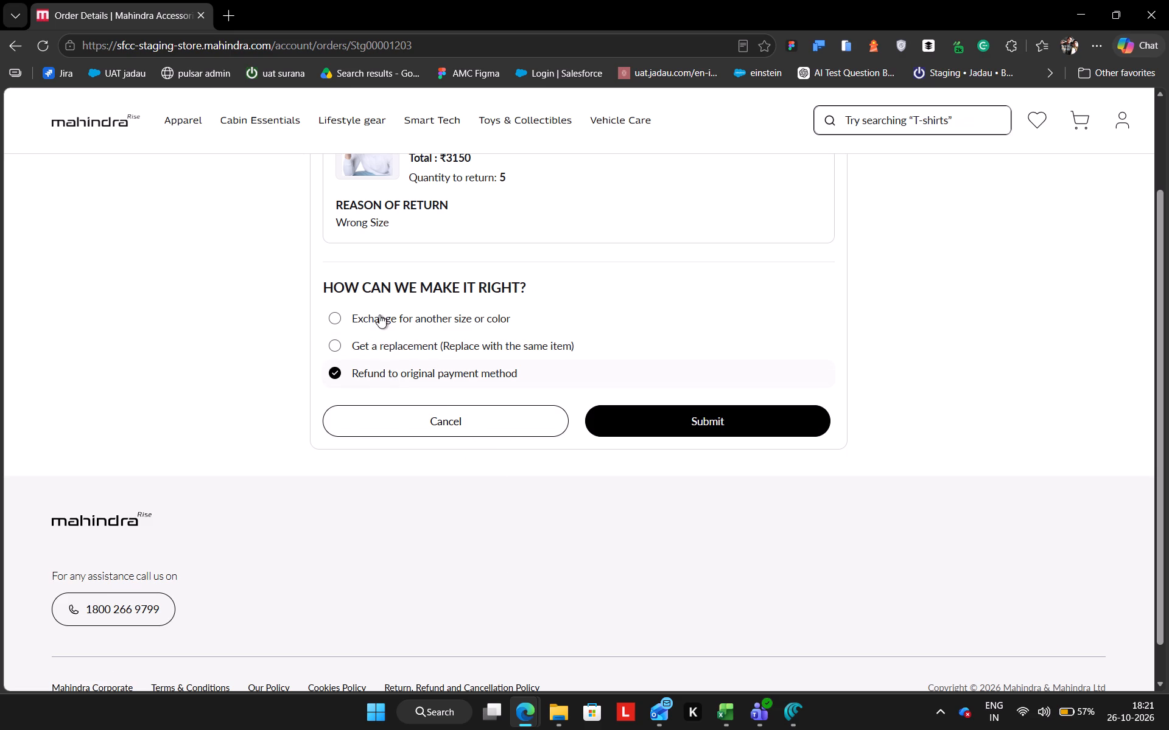
left_click(379, 314)
left_click(387, 344)
Capture and copy a screenshot of the Reason for Return page with the replacement option selected.
scroll(387, 344, "up", 1)
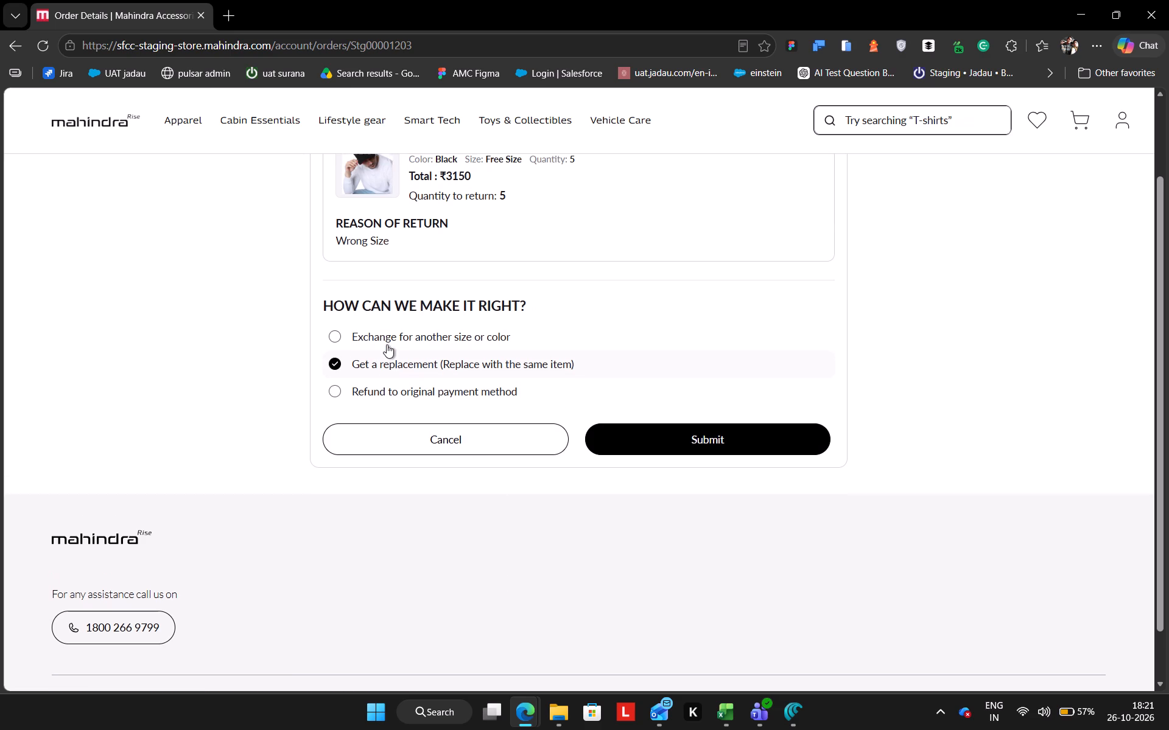
scroll(387, 344, "up", 3)
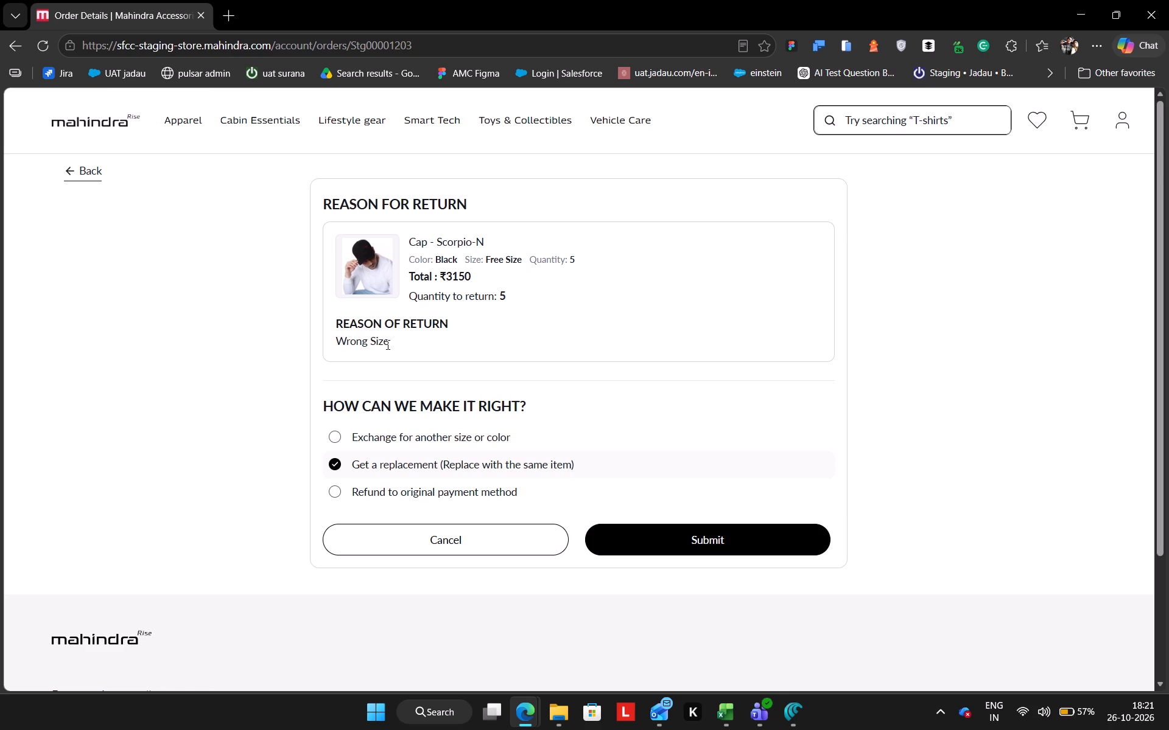
key("shift+super+s")
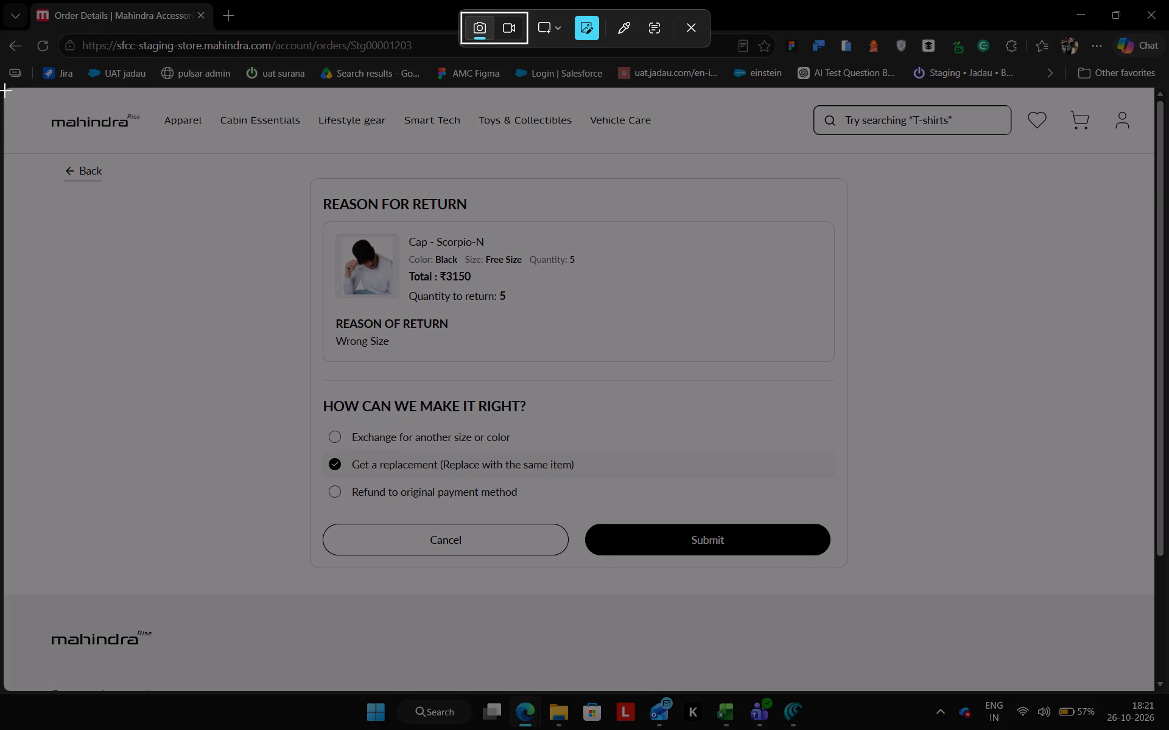
left_click_drag(4, 91, 1144, 684)
key("ctrl+c")
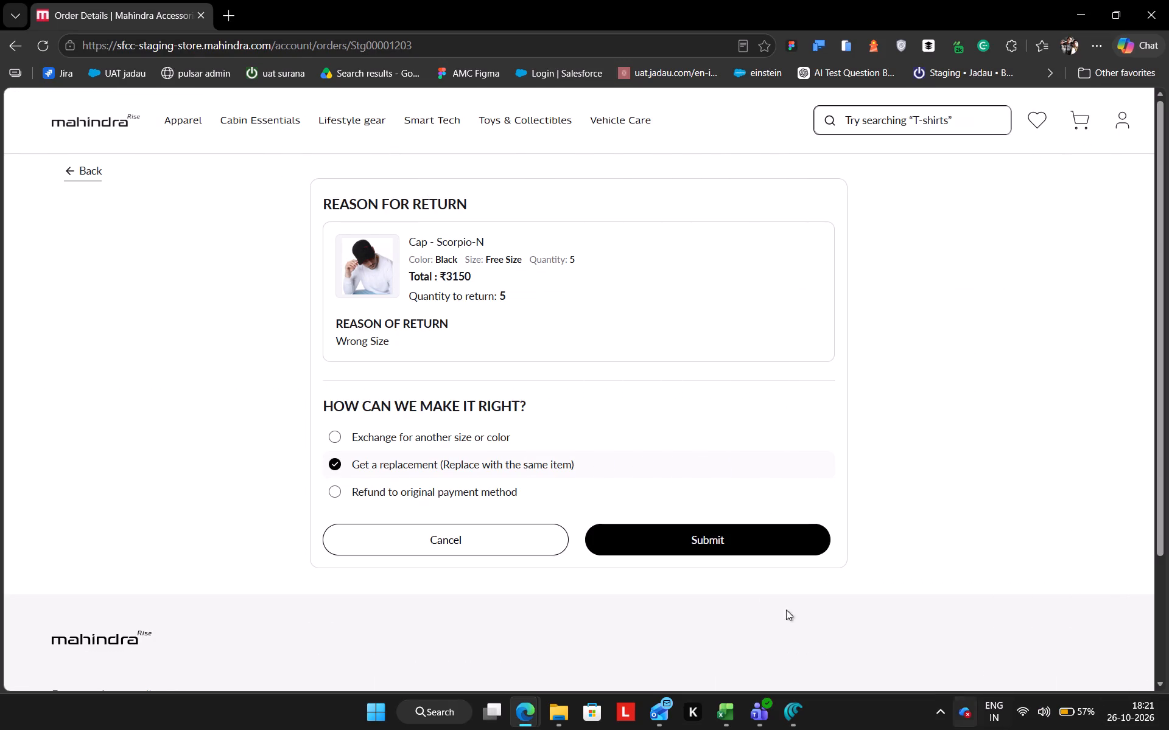
Submit the Get a replacement choice for the Cap - Scorpio-N.
left_click(725, 529)
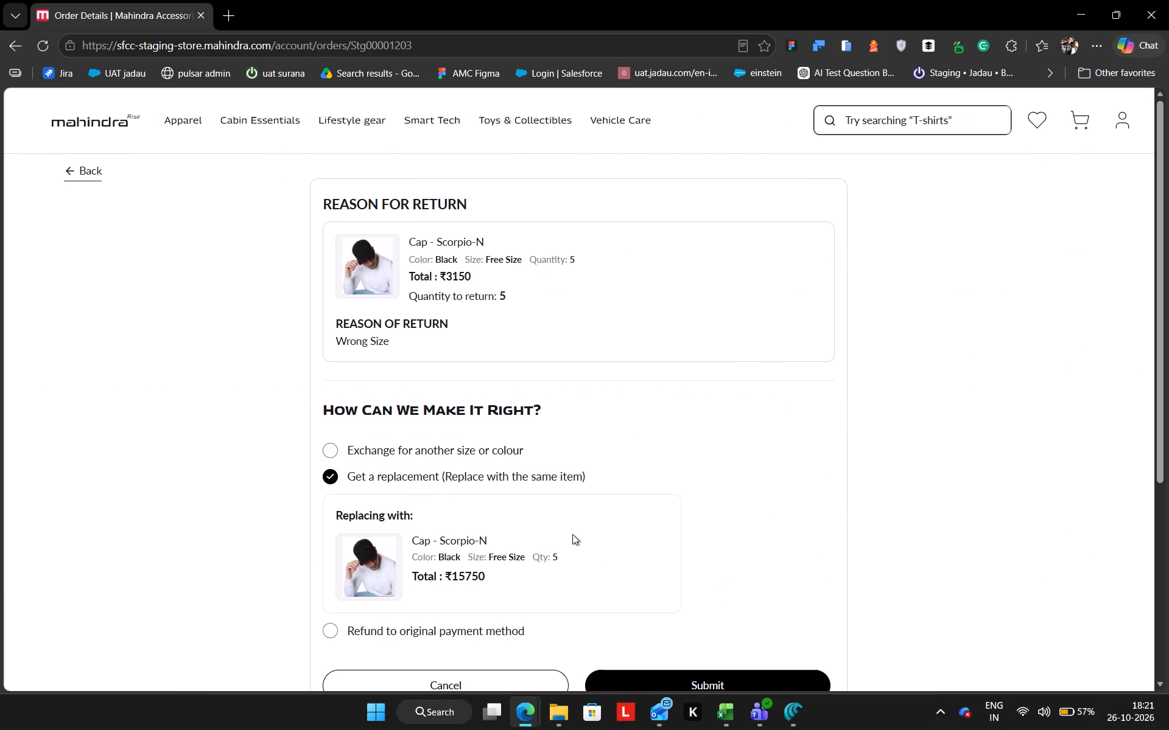
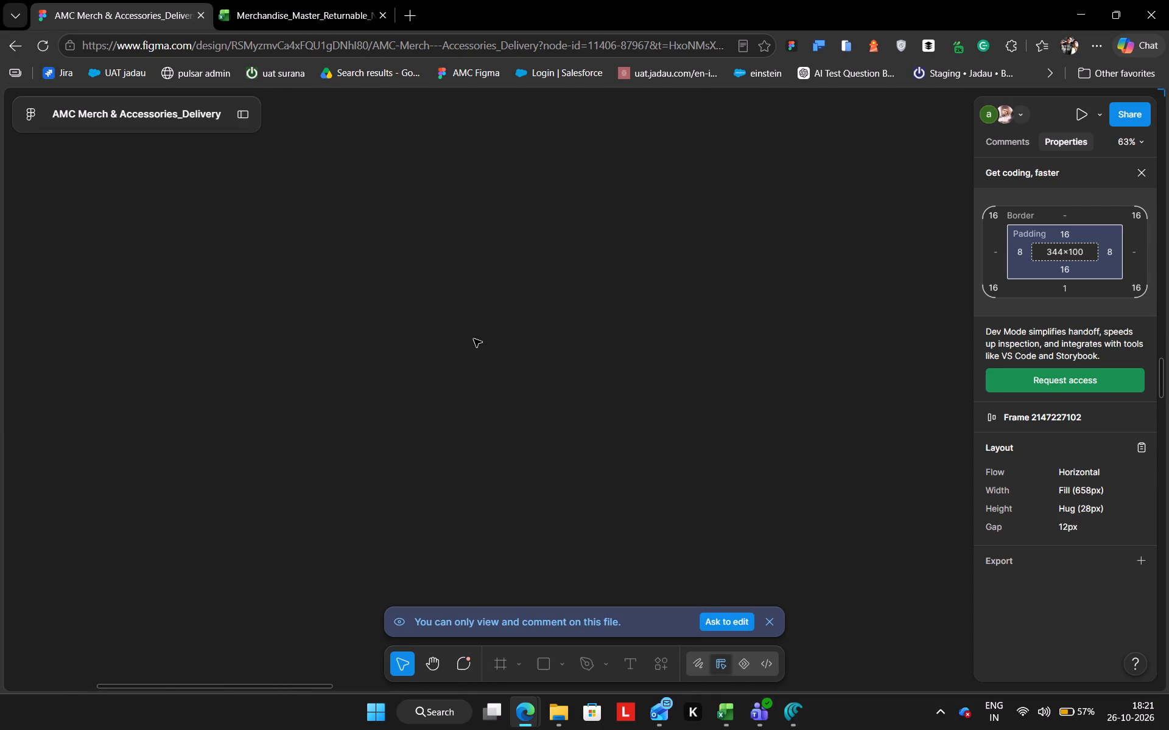
Examine the return and exchange flow in the AMC Merch & Accessories_Delivery Figma design, from Order Details through Reason for Return to My Orders.
scroll(474, 339, "right", 1)
scroll(474, 339, "up", 7)
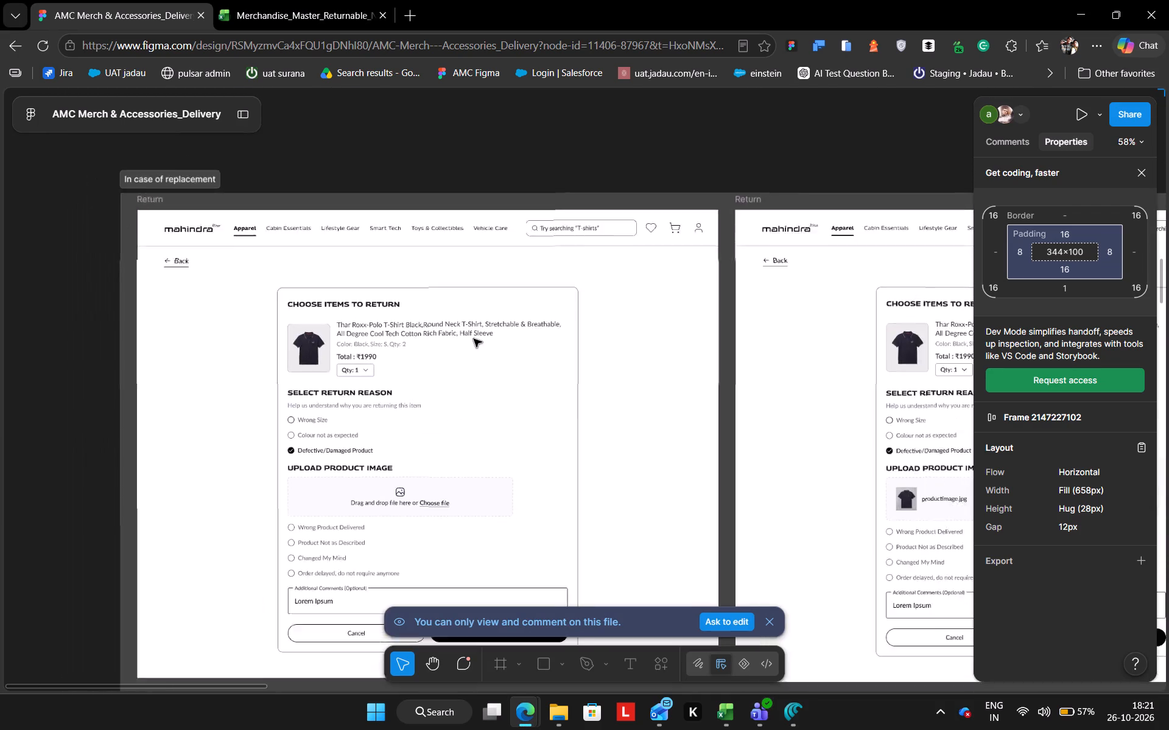
scroll(474, 339, "up", 5)
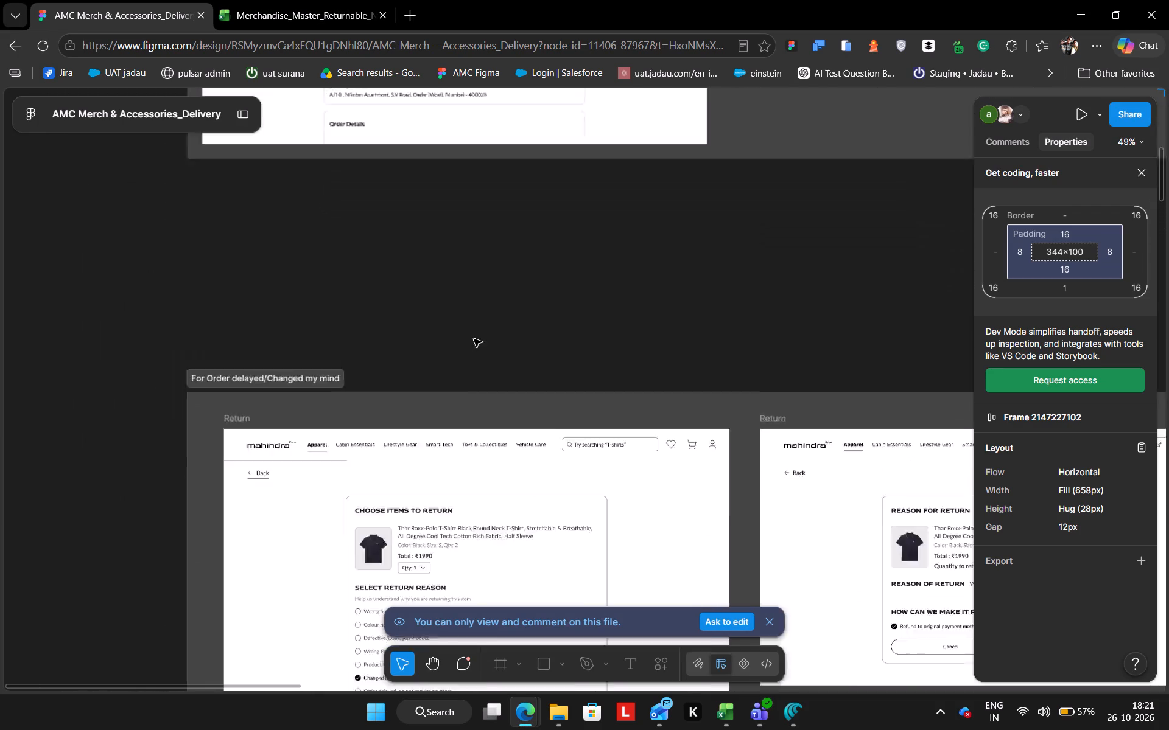
scroll(474, 339, "up", 4)
scroll(474, 339, "down", 2)
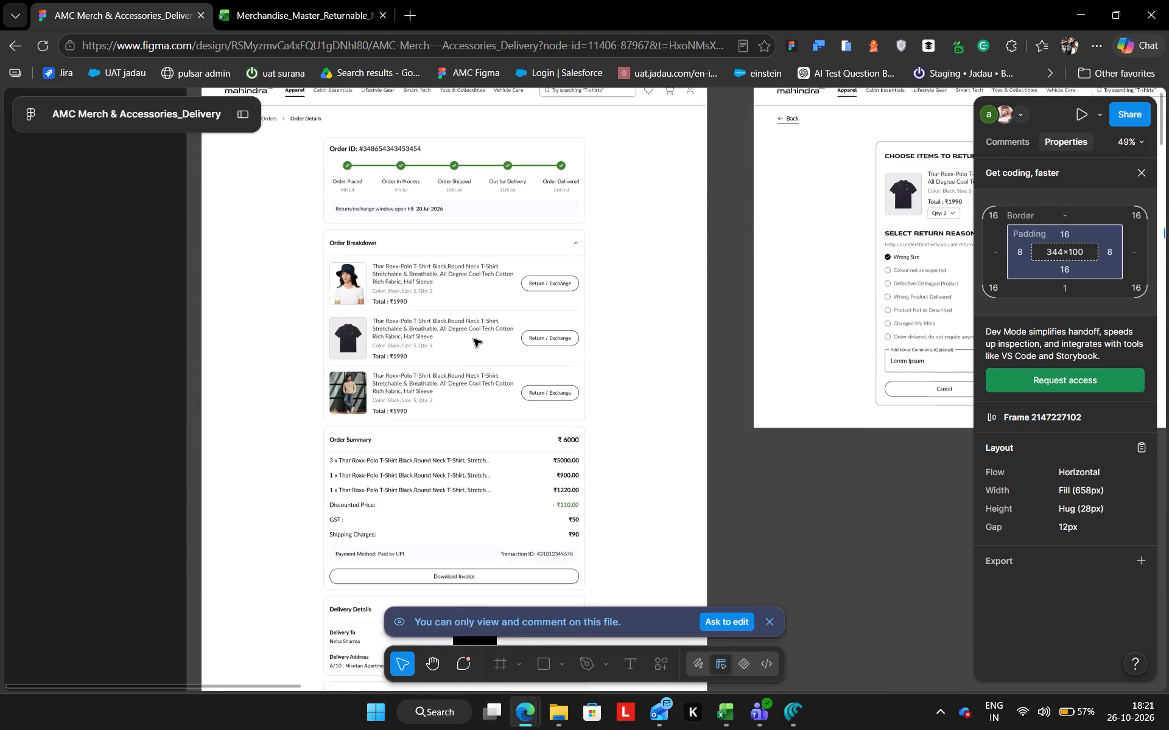
scroll(474, 339, "down", 2)
scroll(474, 339, "left", 9)
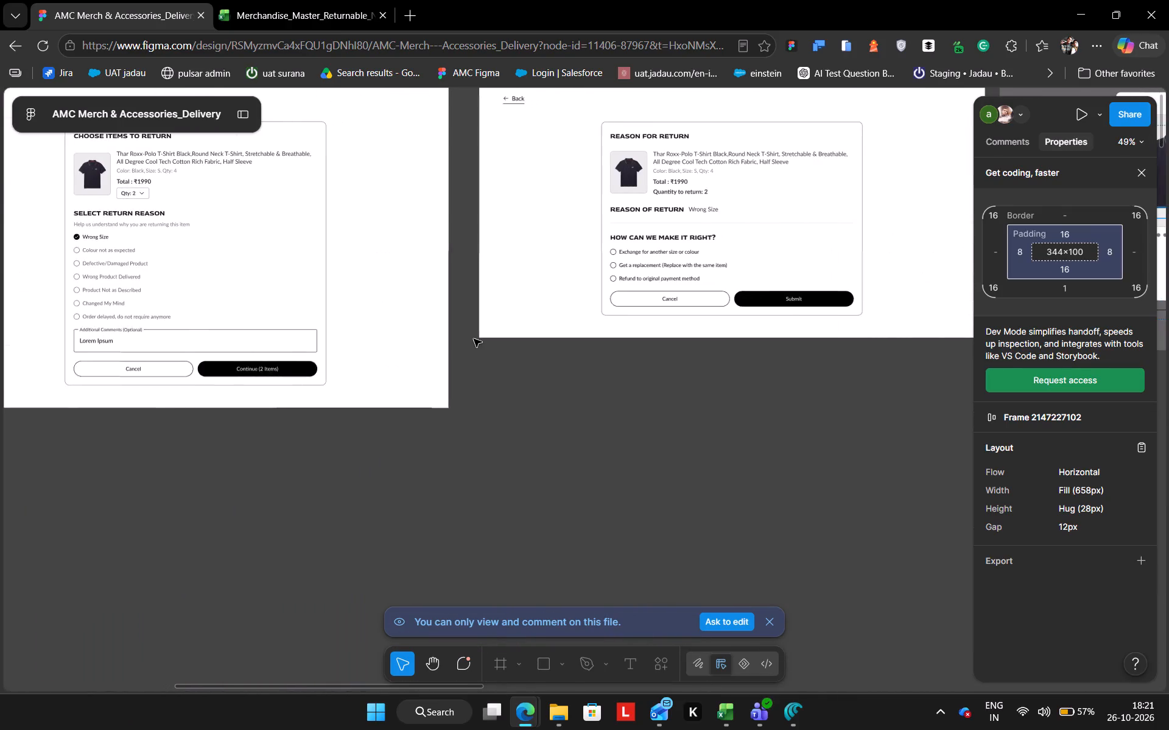
scroll(474, 339, "left", 2)
scroll(474, 339, "up", 1)
scroll(474, 339, "left", 3)
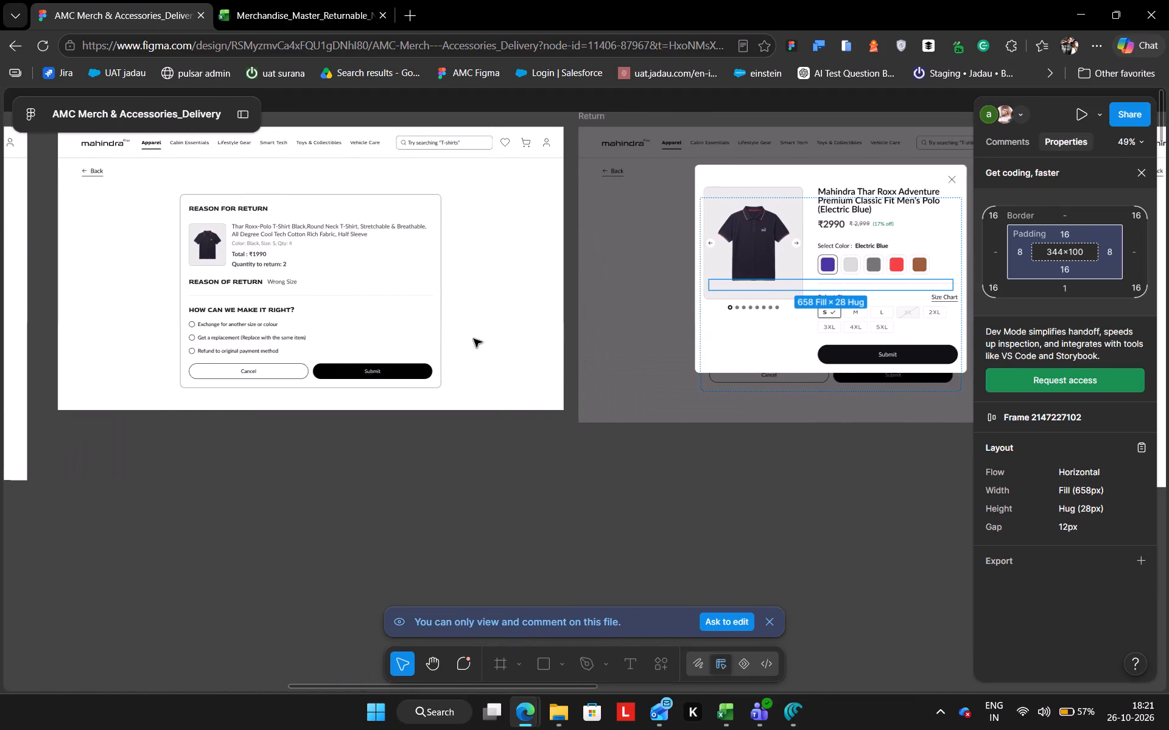
scroll(474, 339, "left", 10)
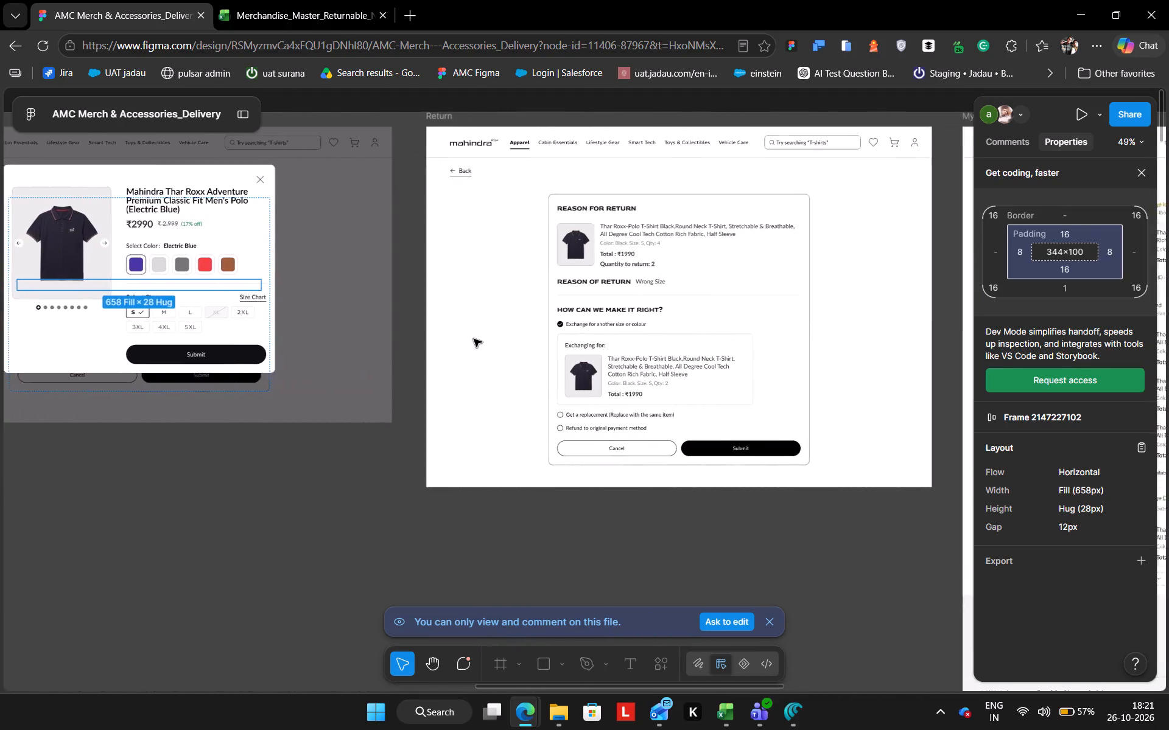
scroll(474, 339, "left", 3)
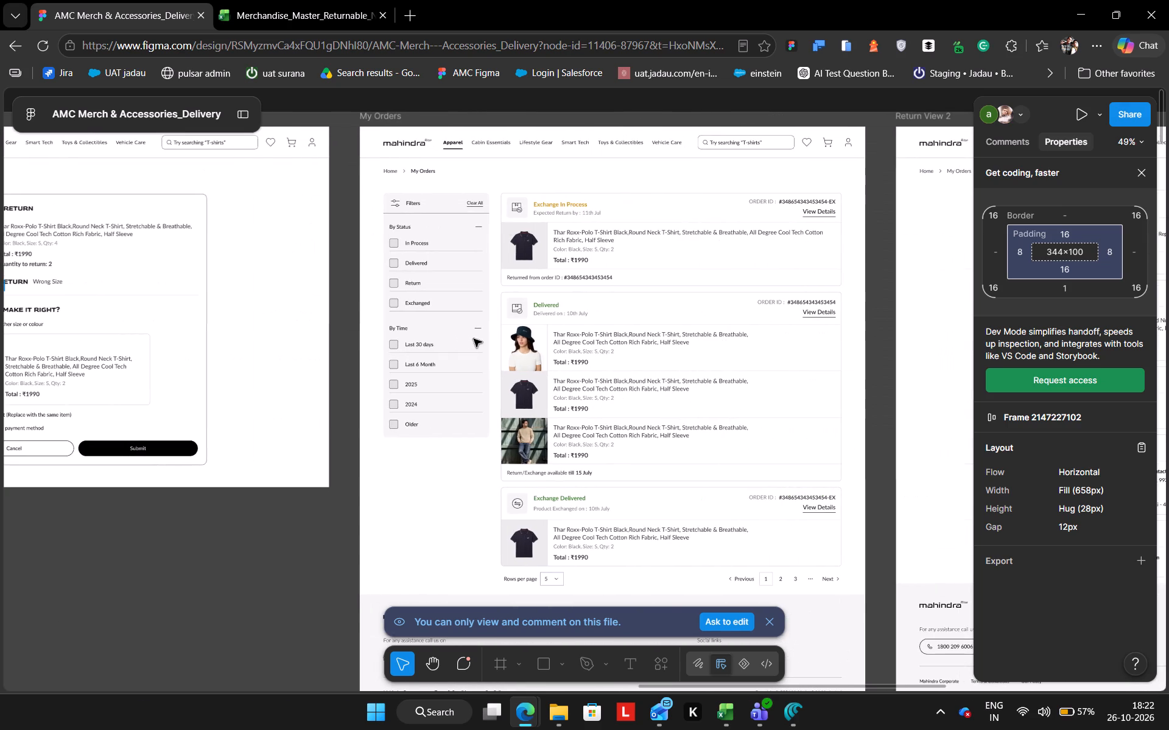
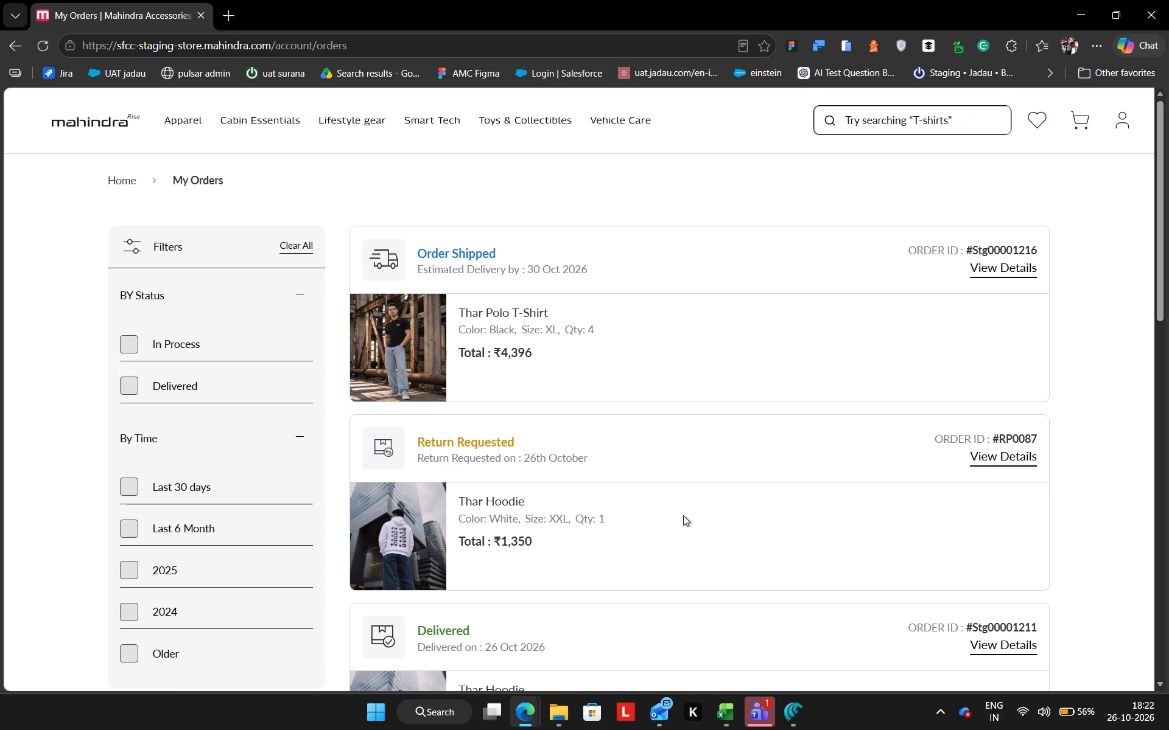
Examine the first page of My Orders on Staging, checking the status, date and order ID of return and exchange orders.
scroll(683, 515, "up", 2)
scroll(683, 515, "down", 2)
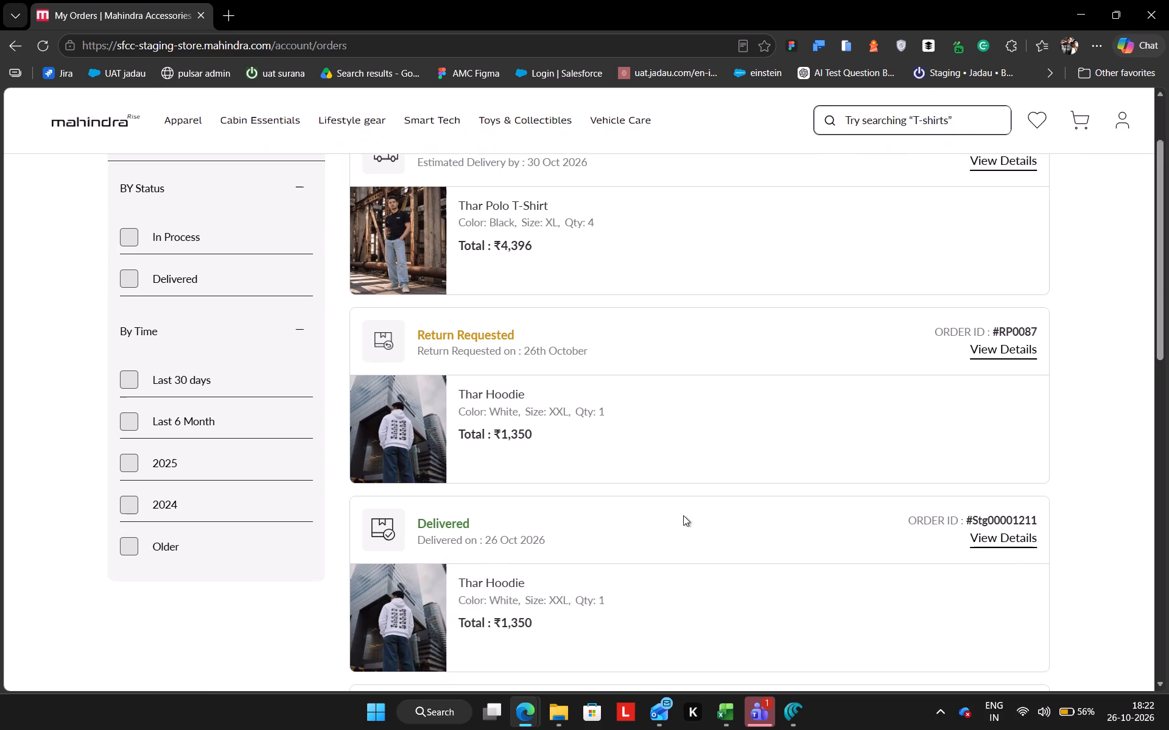
scroll(683, 515, "down", 6)
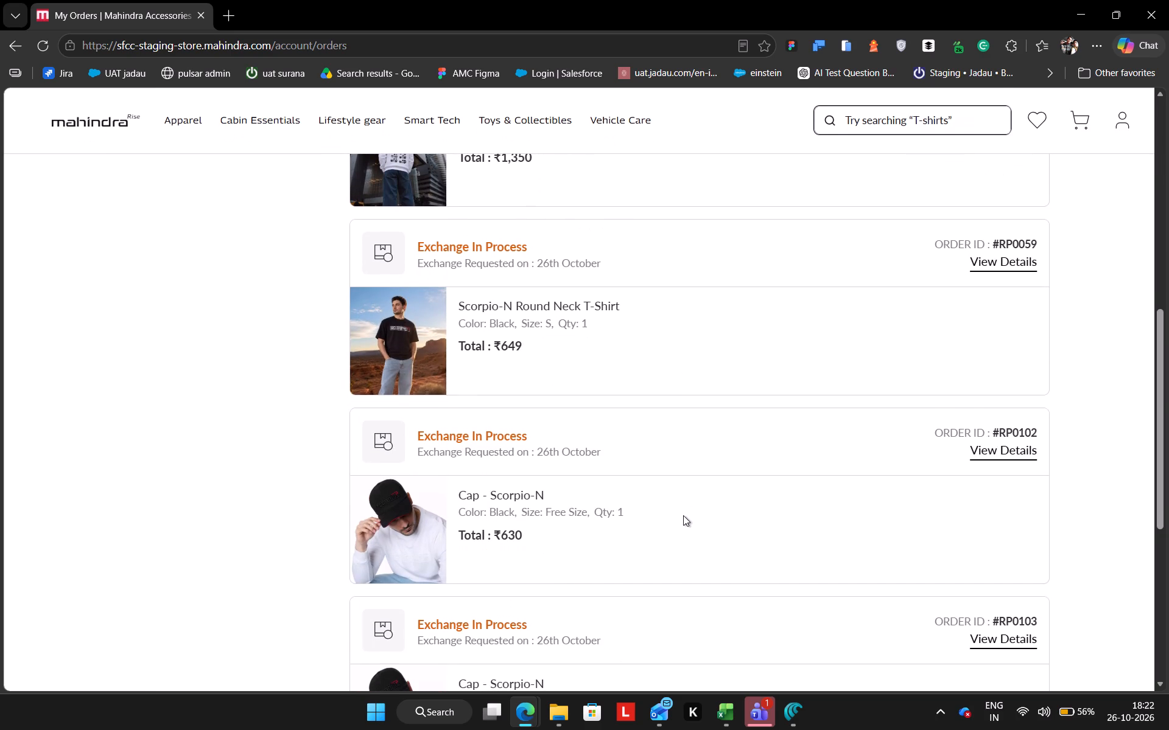
scroll(683, 515, "down", 4)
scroll(683, 515, "up", 4)
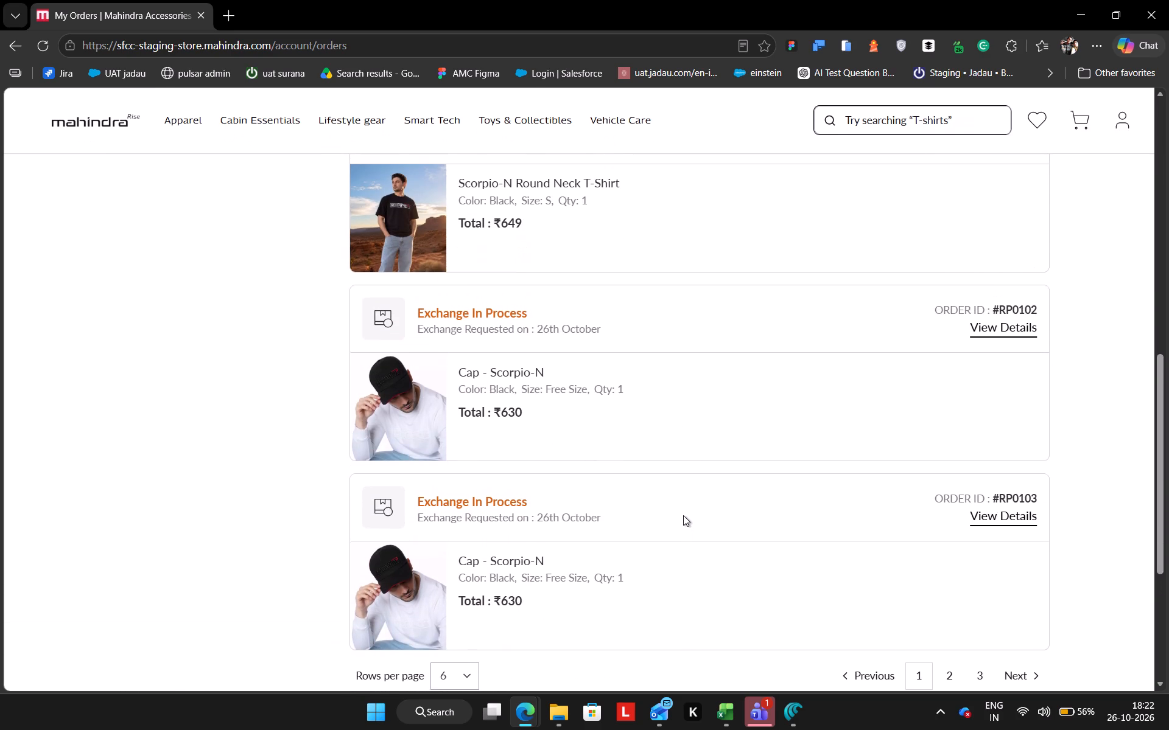
scroll(683, 515, "up", 4)
scroll(683, 515, "down", 1)
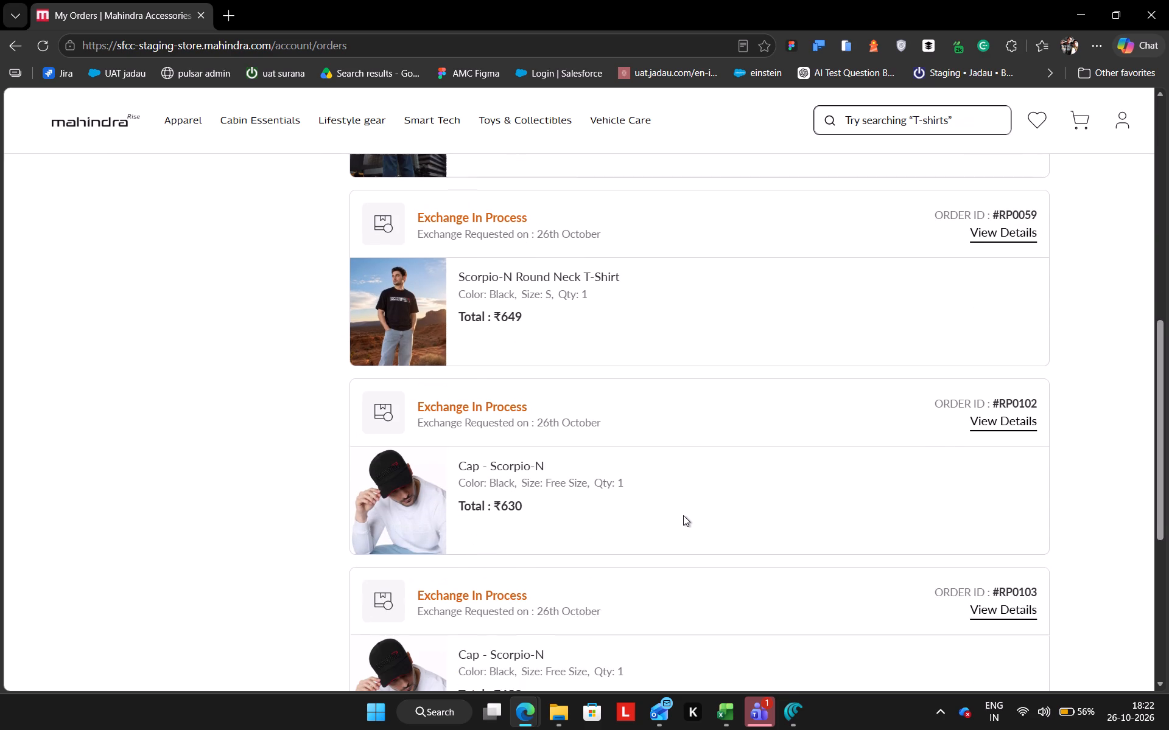
scroll(683, 515, "down", 1)
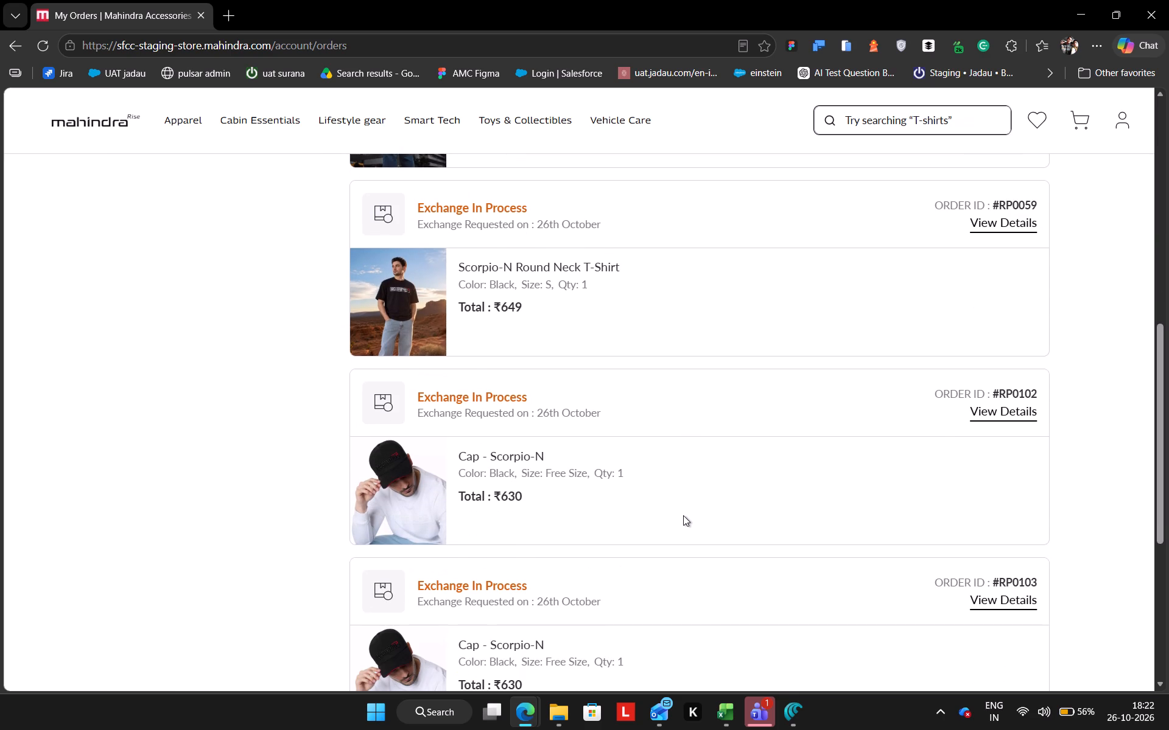
scroll(683, 515, "down", 4)
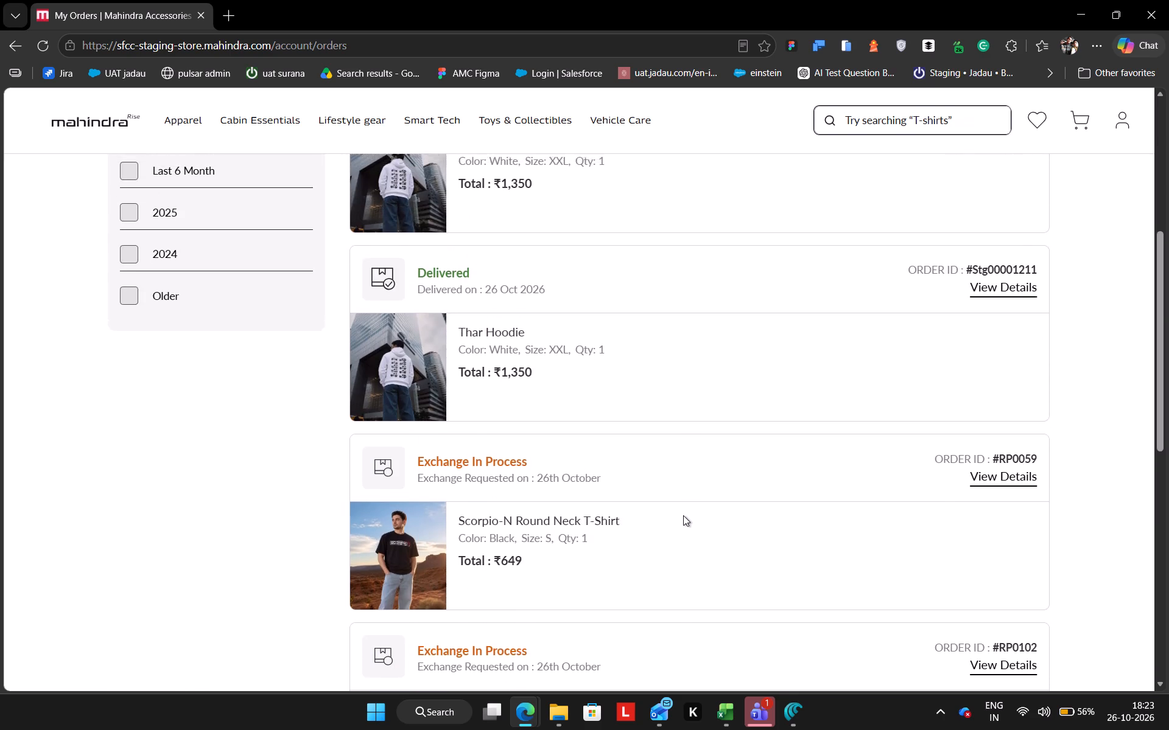
scroll(683, 515, "down", 6)
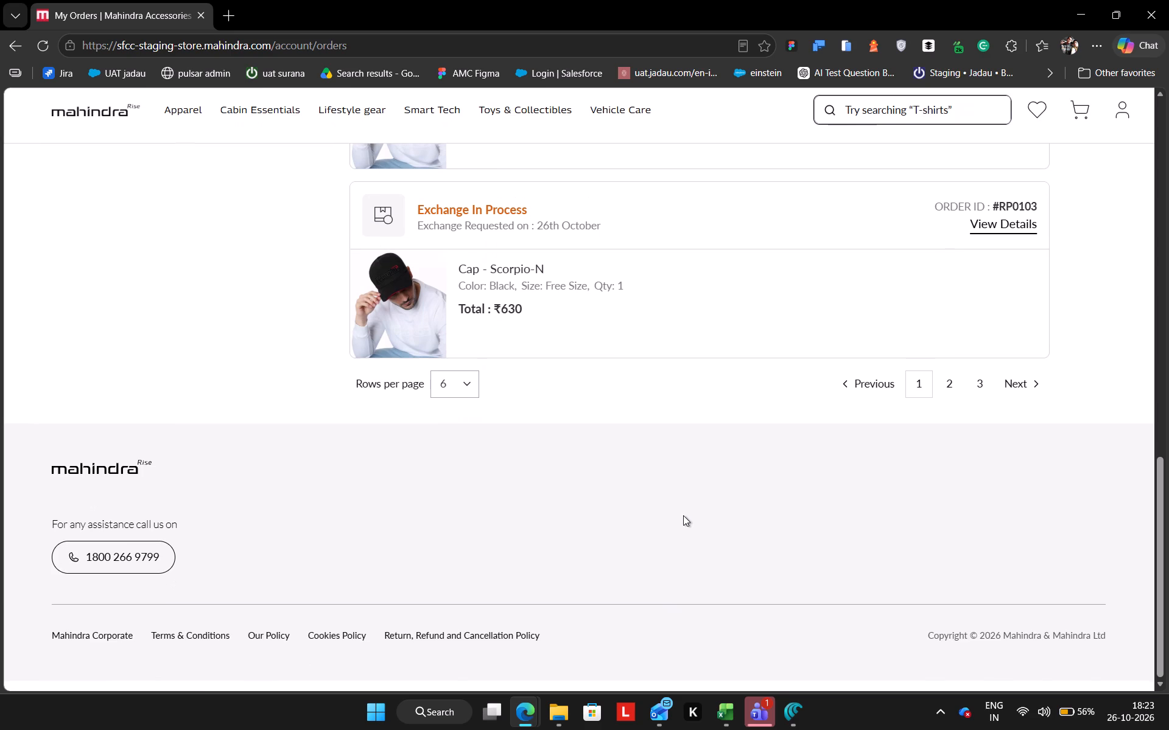
Examine page 2 of My Orders, checking how the exchange and delivered order cards are listed.
left_click(944, 389)
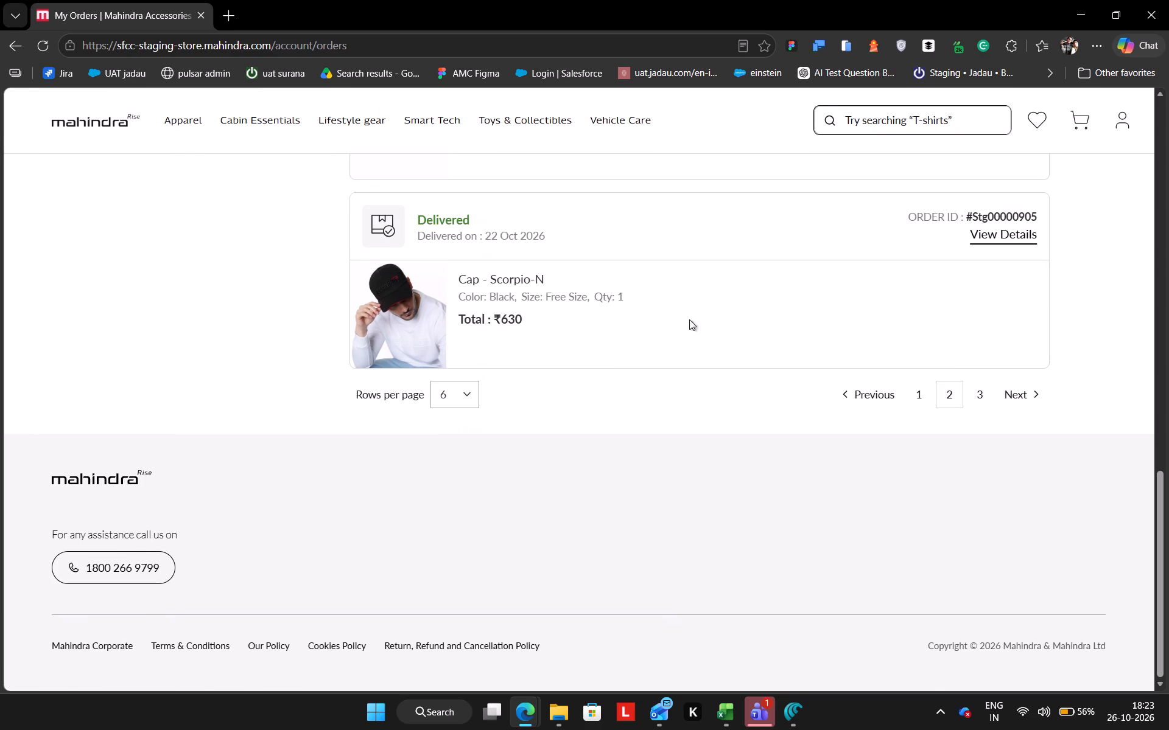
scroll(659, 308, "up", 6)
scroll(659, 308, "down", 1)
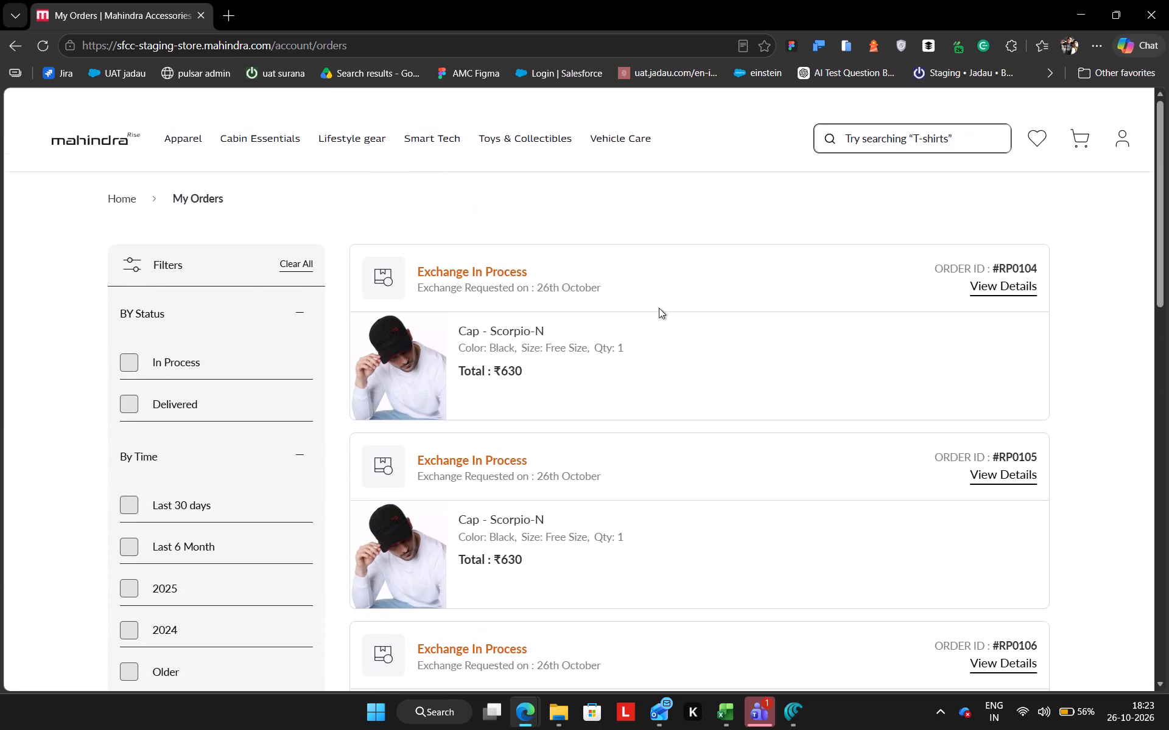
scroll(659, 308, "down", 1)
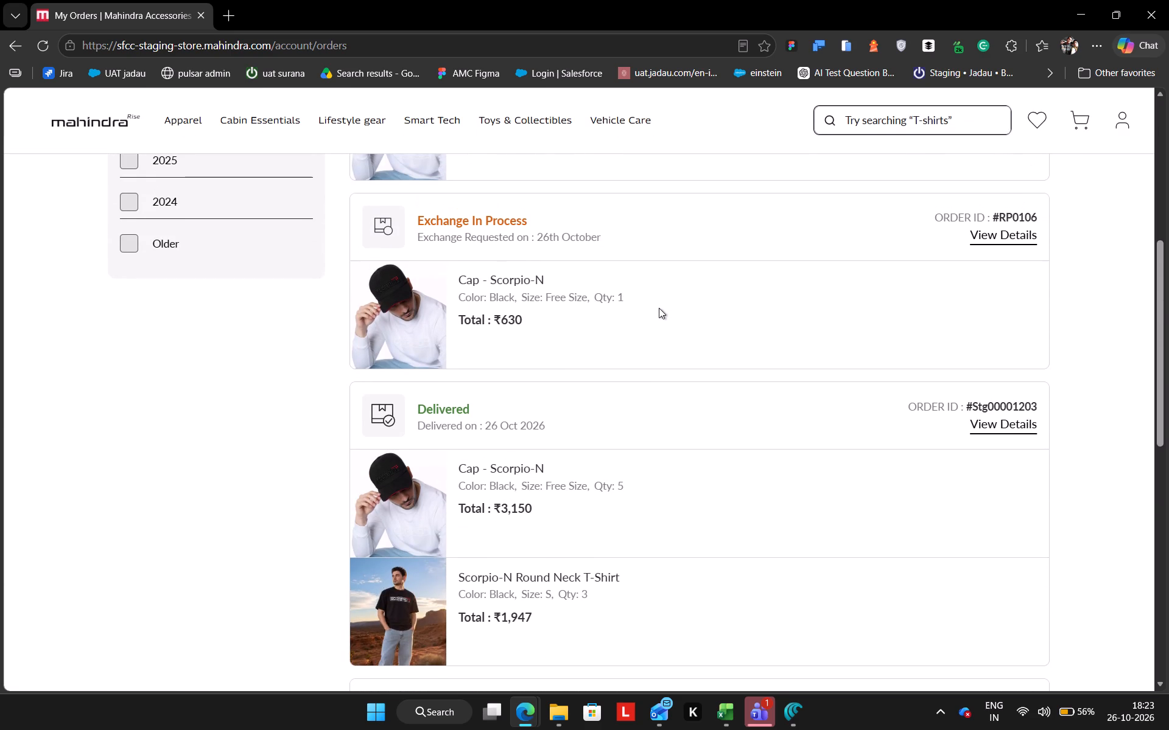
scroll(659, 308, "up", 1)
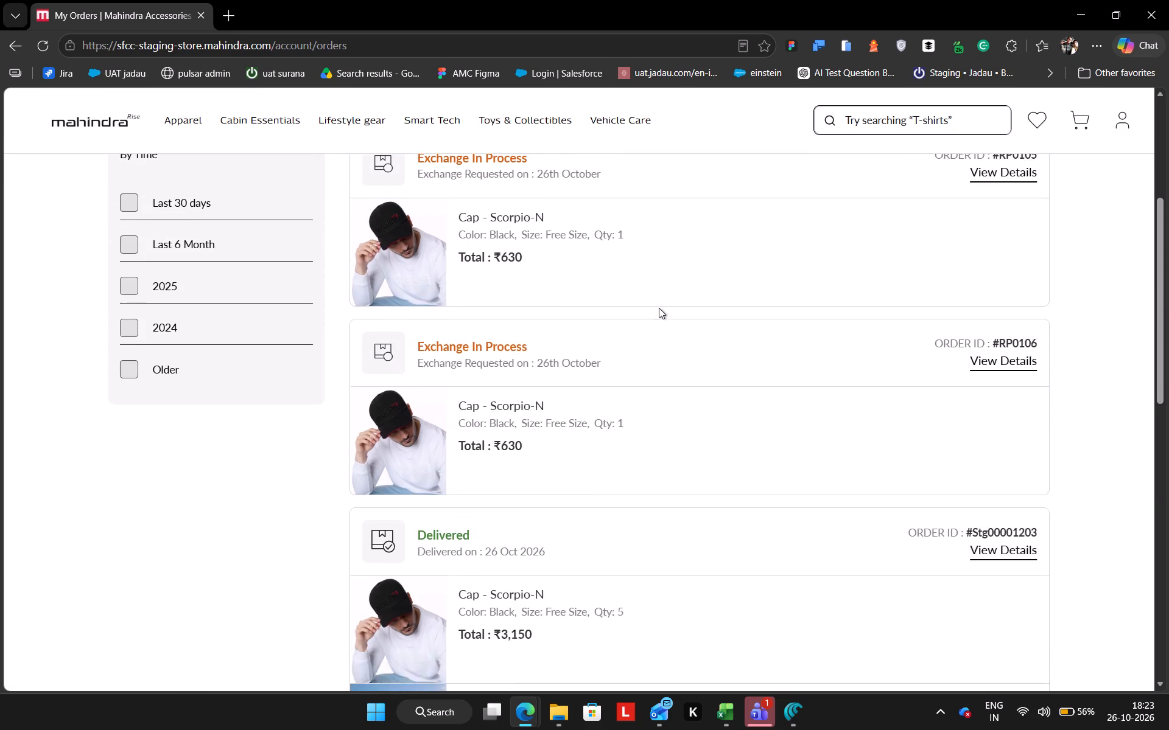
scroll(659, 308, "up", 4)
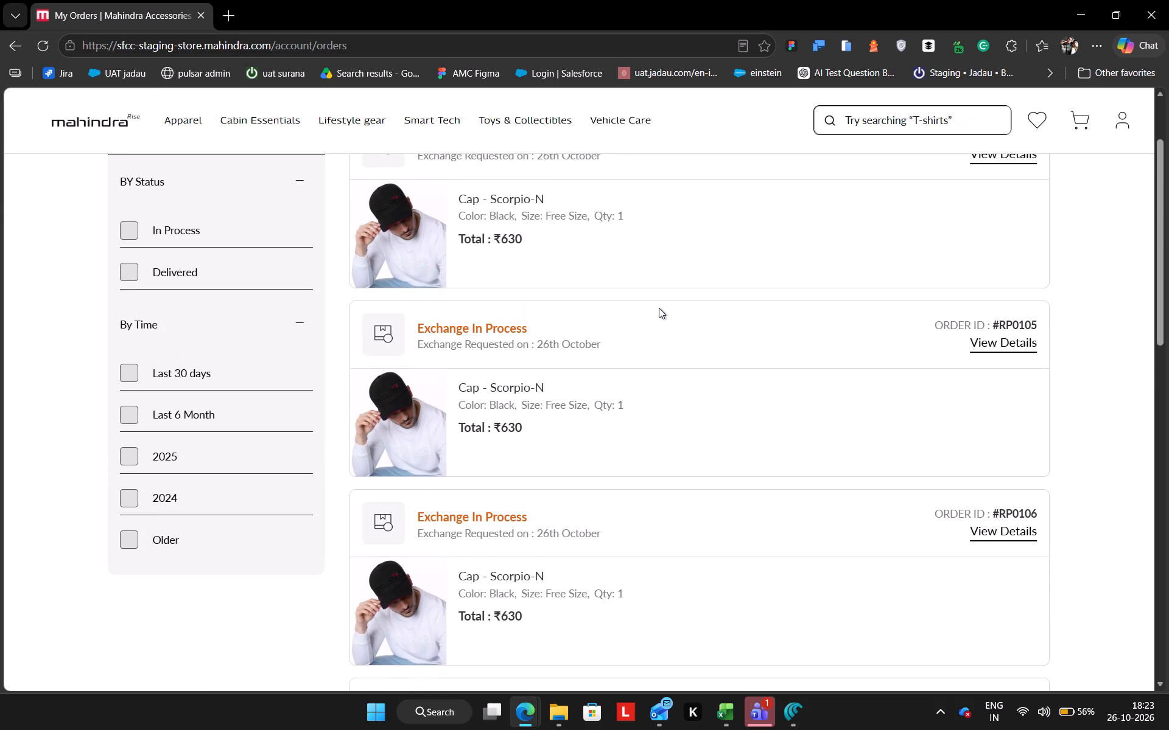
scroll(659, 308, "up", 2)
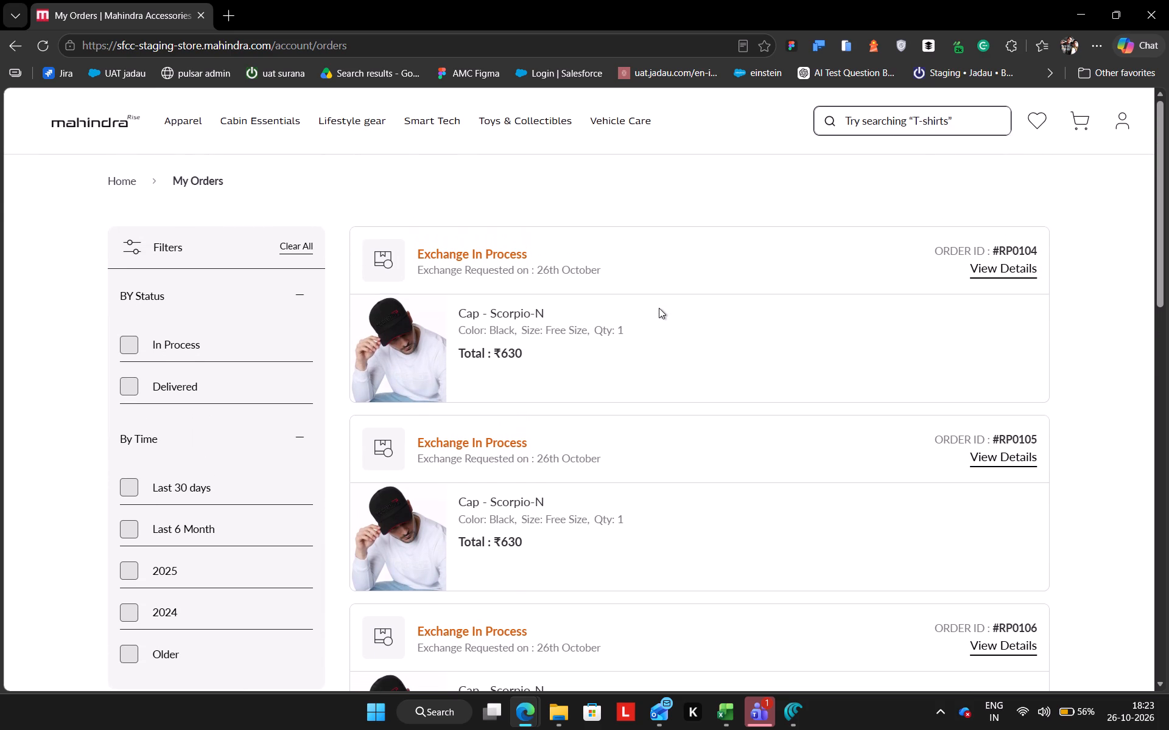
scroll(659, 308, "down", 4)
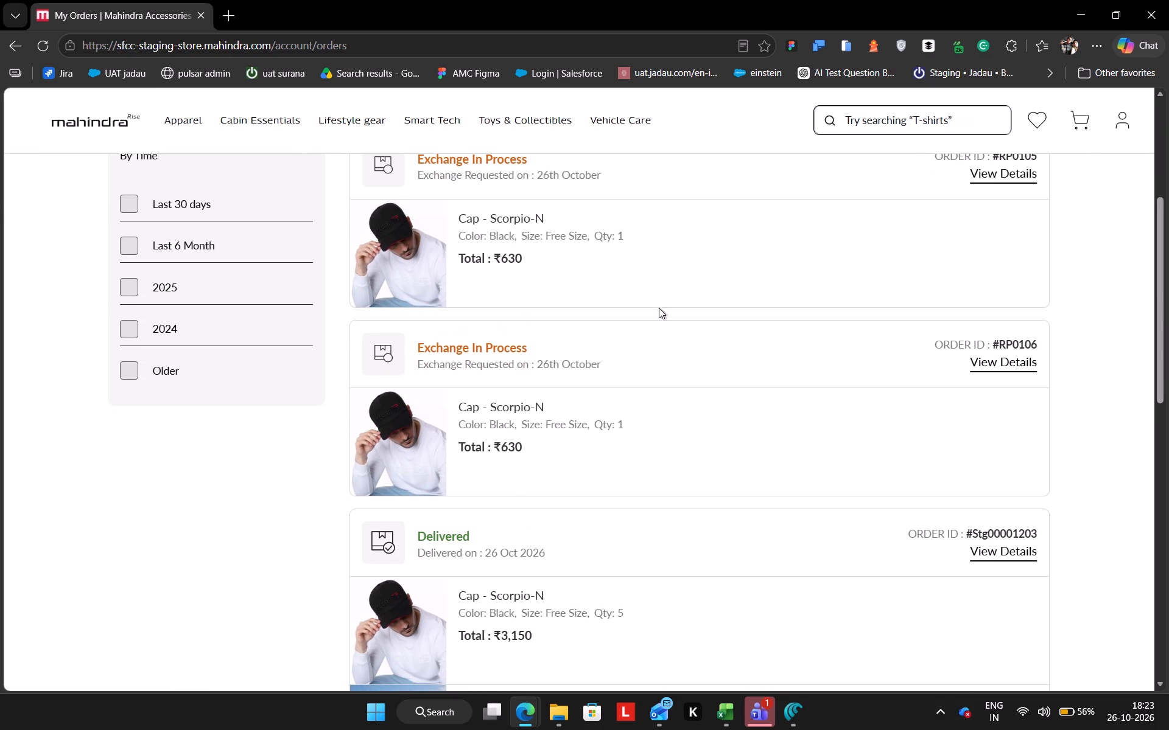
left_click(1005, 355)
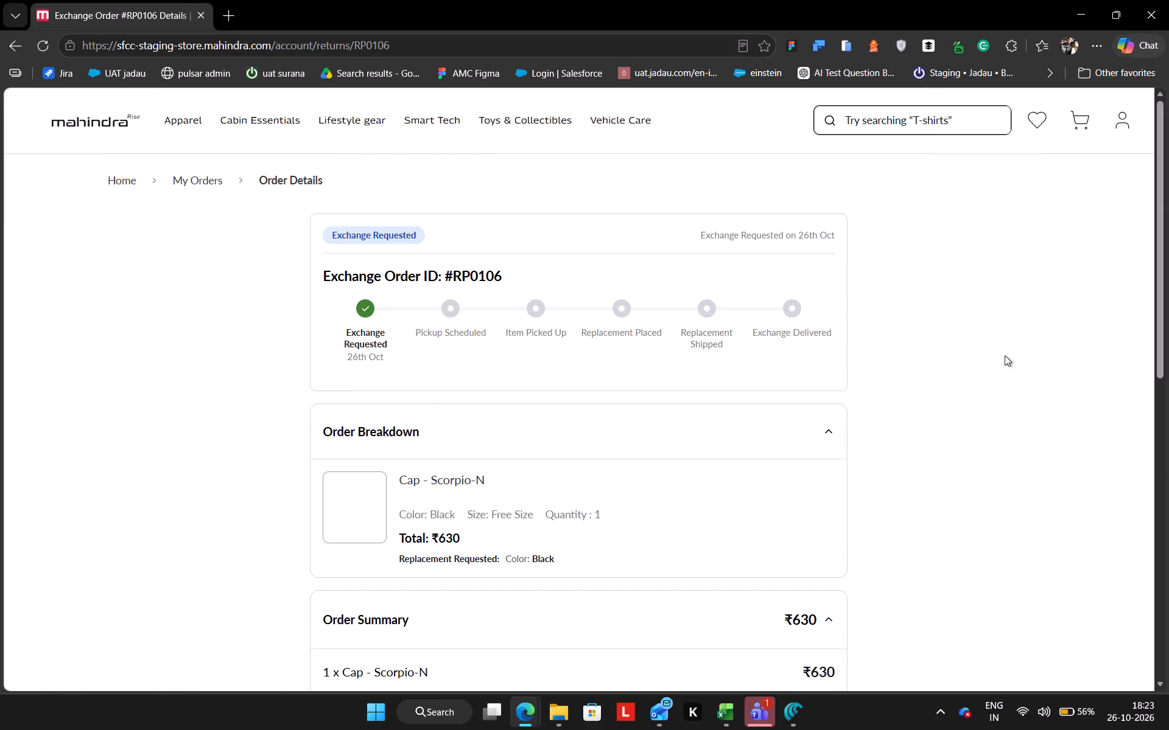
scroll(812, 468, "down", 5)
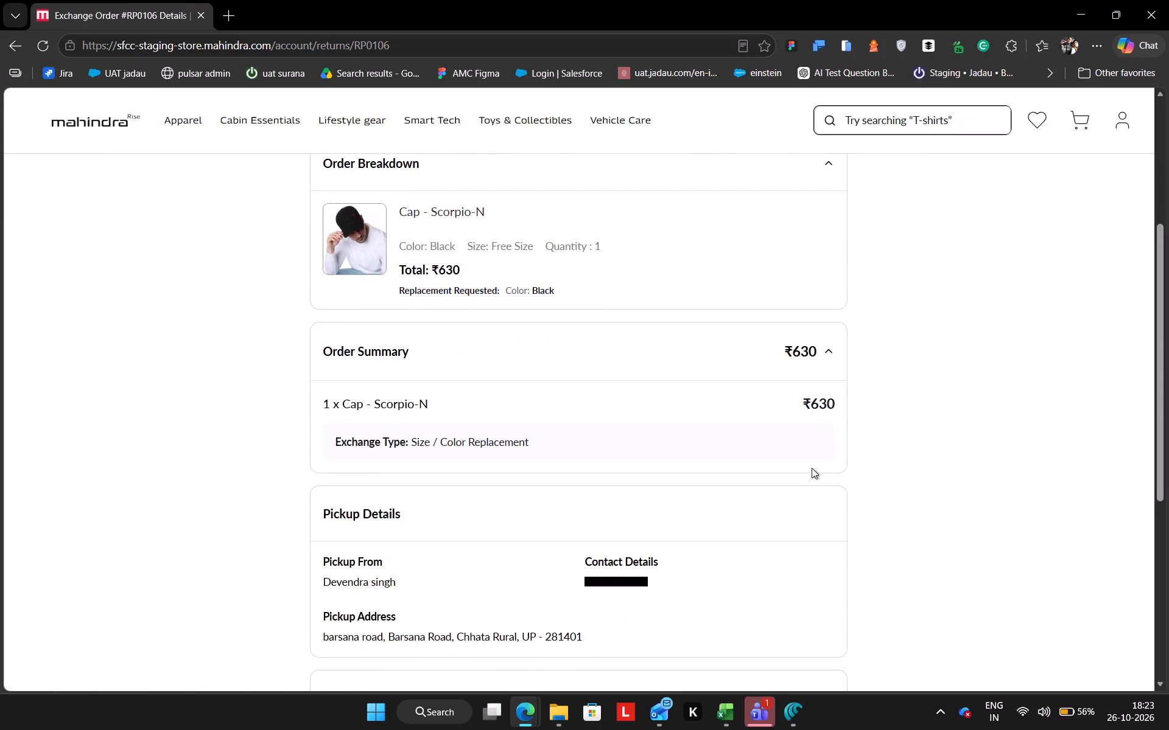
scroll(812, 468, "down", 2)
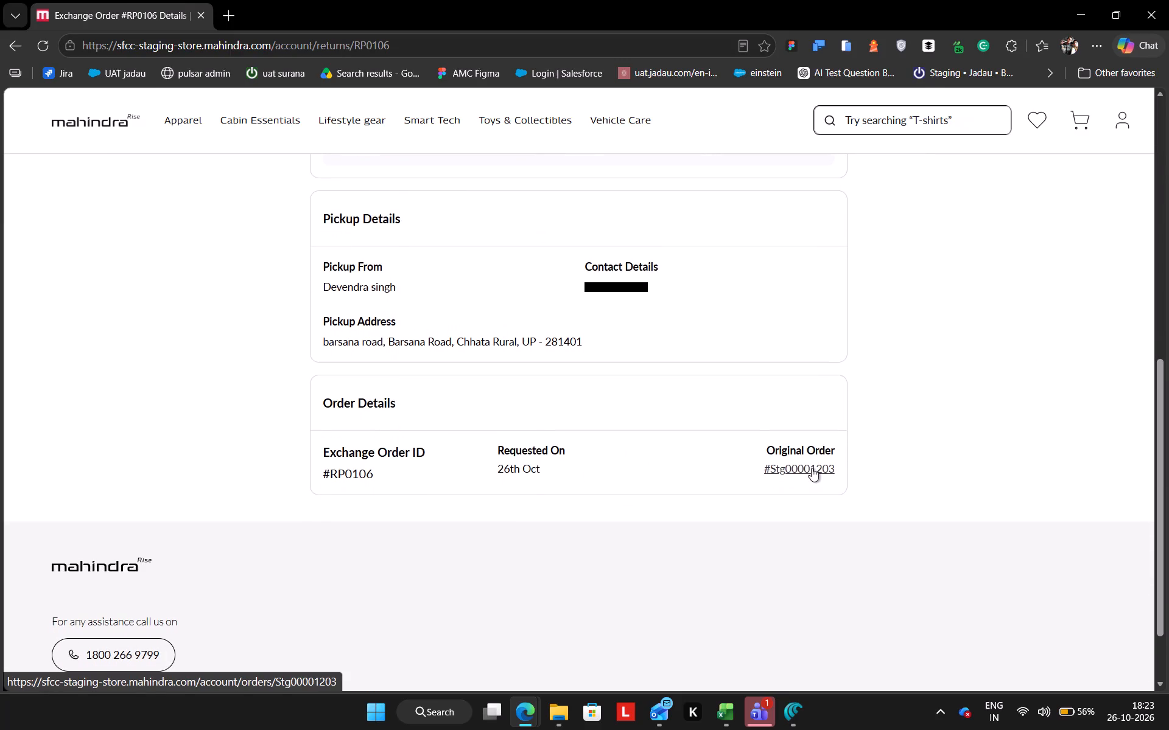
scroll(812, 468, "up", 4)
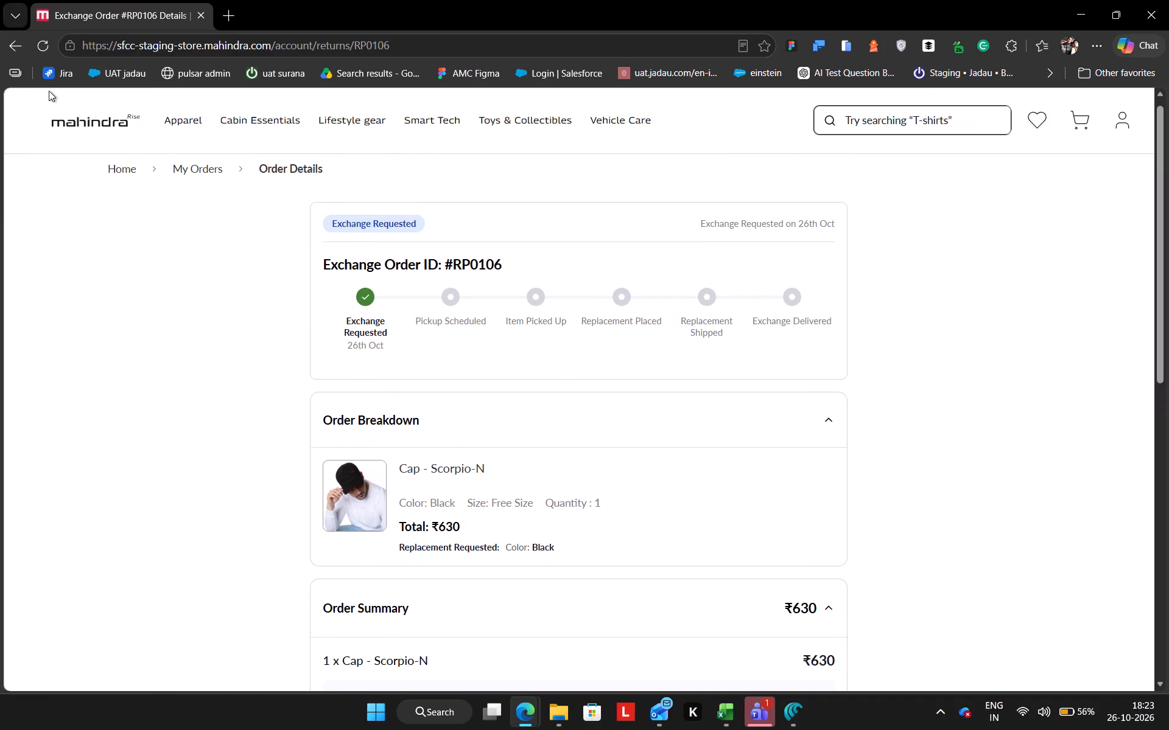
left_click(15, 54)
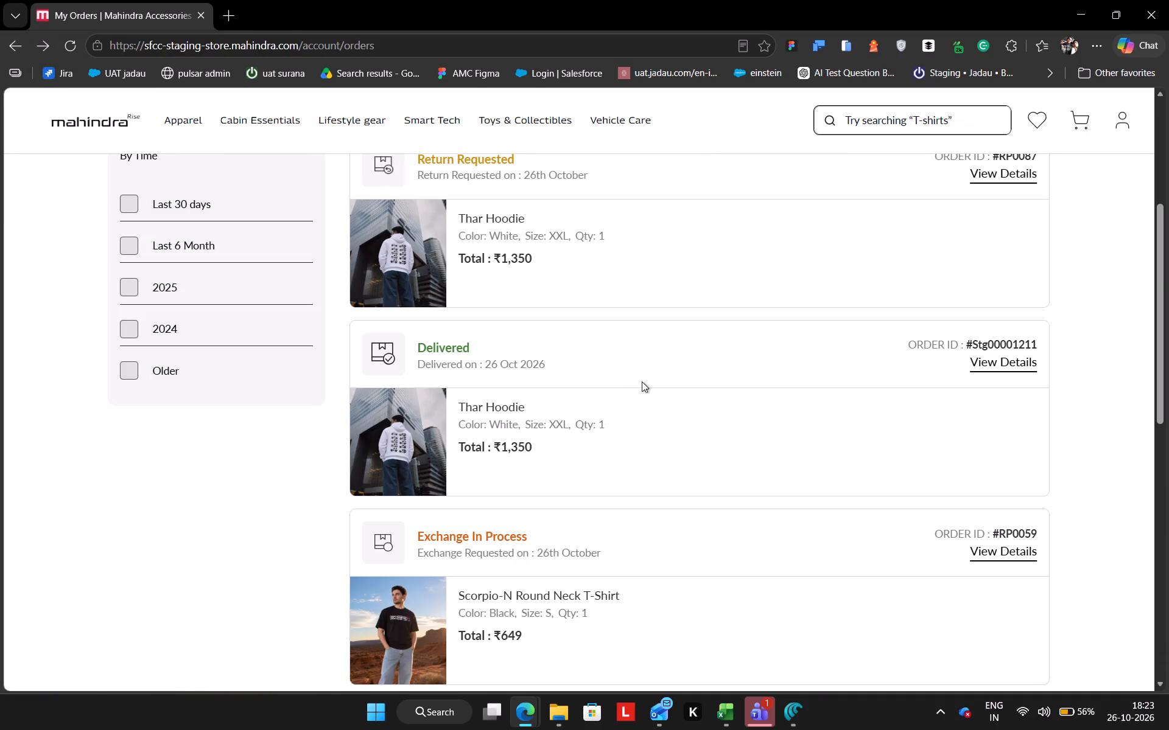
scroll(642, 381, "down", 7)
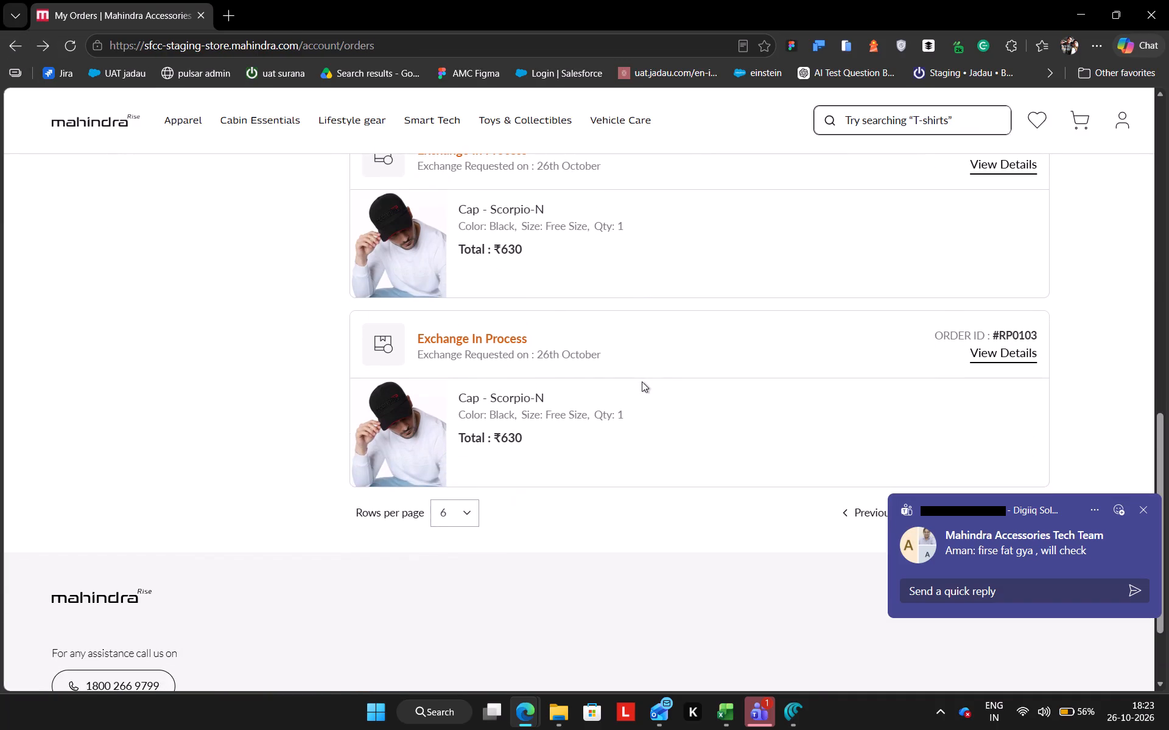
left_click(994, 355)
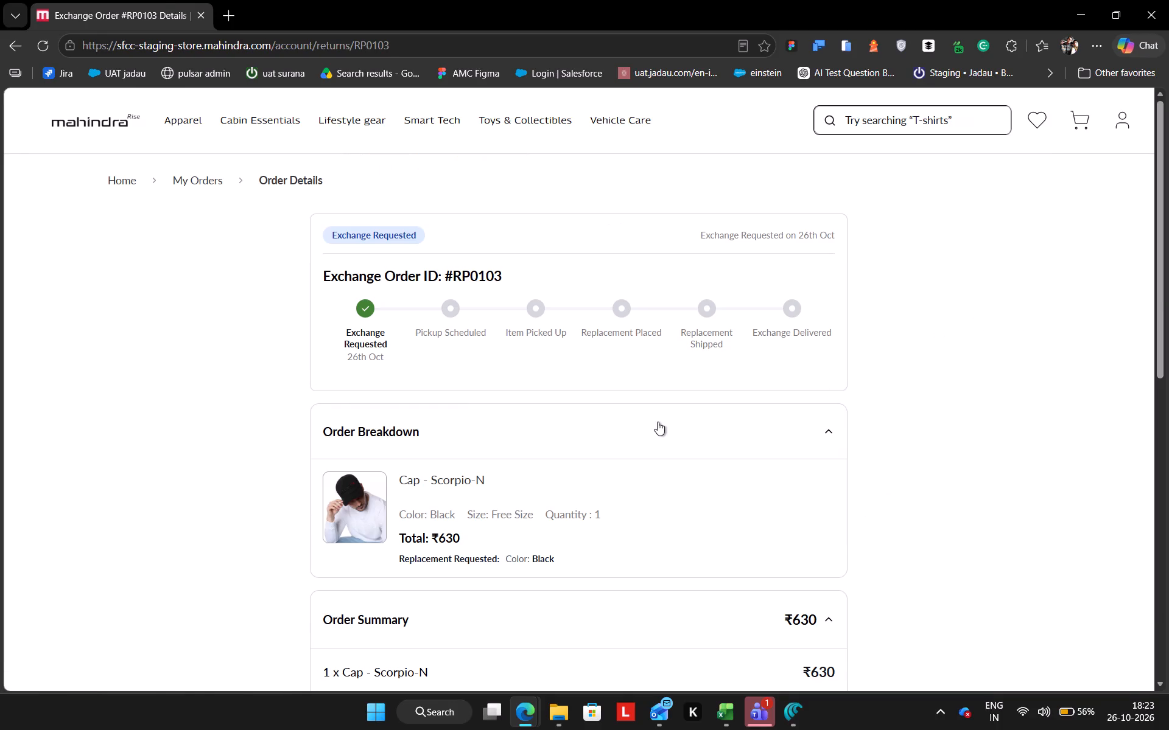
scroll(658, 422, "down", 2)
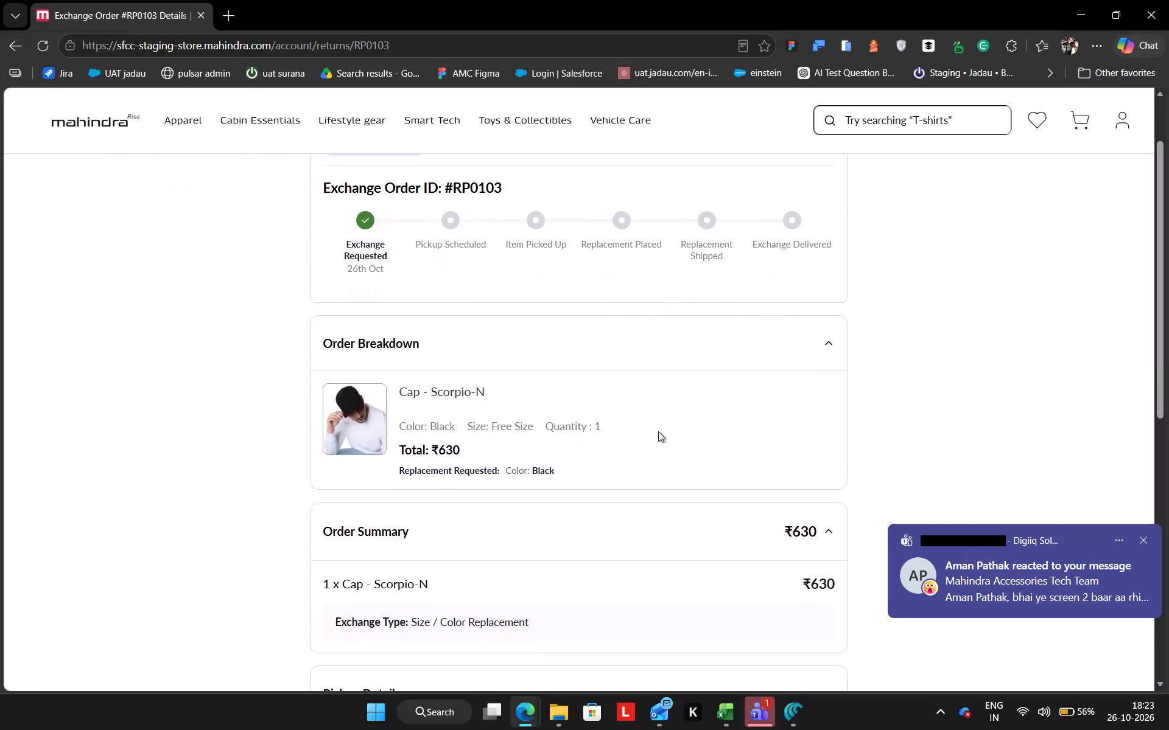
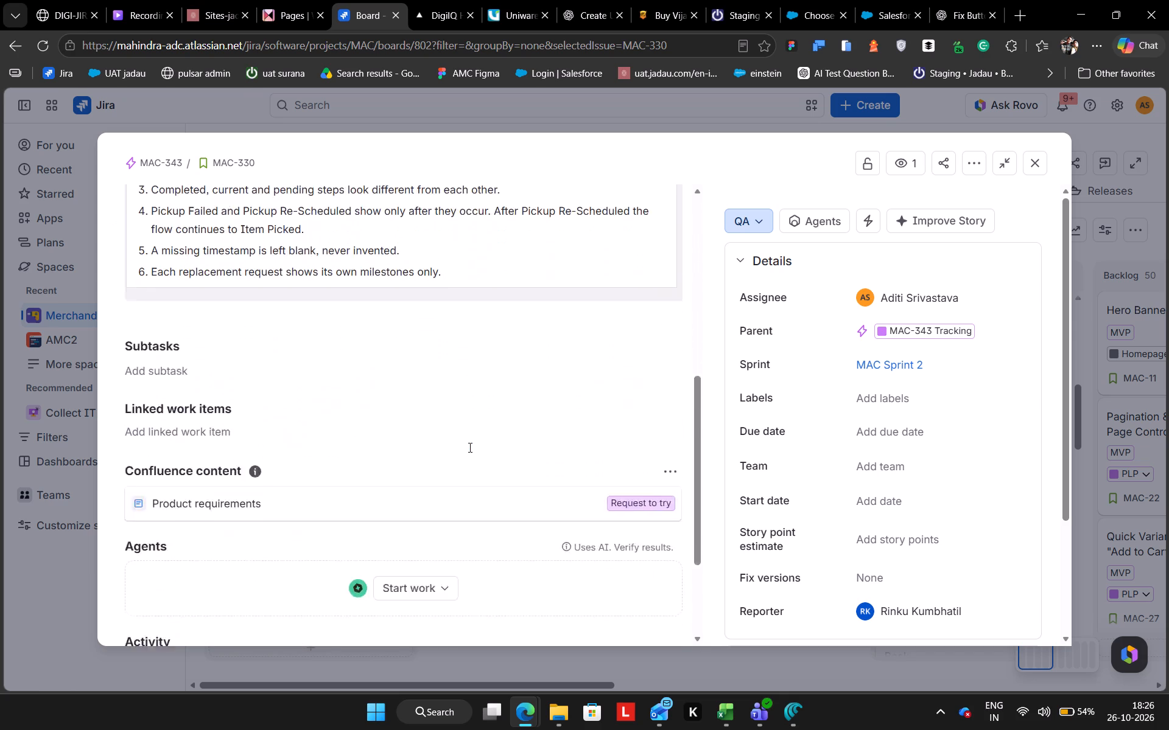
scroll(469, 447, "down", 4)
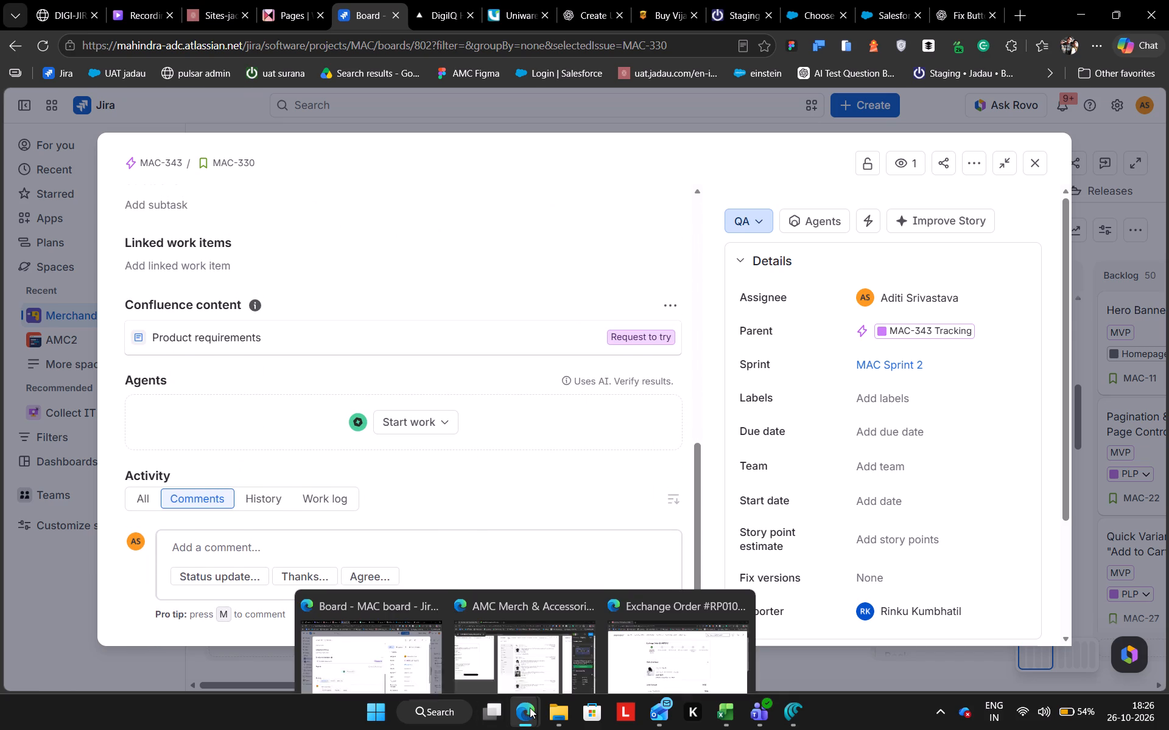
left_click(630, 635)
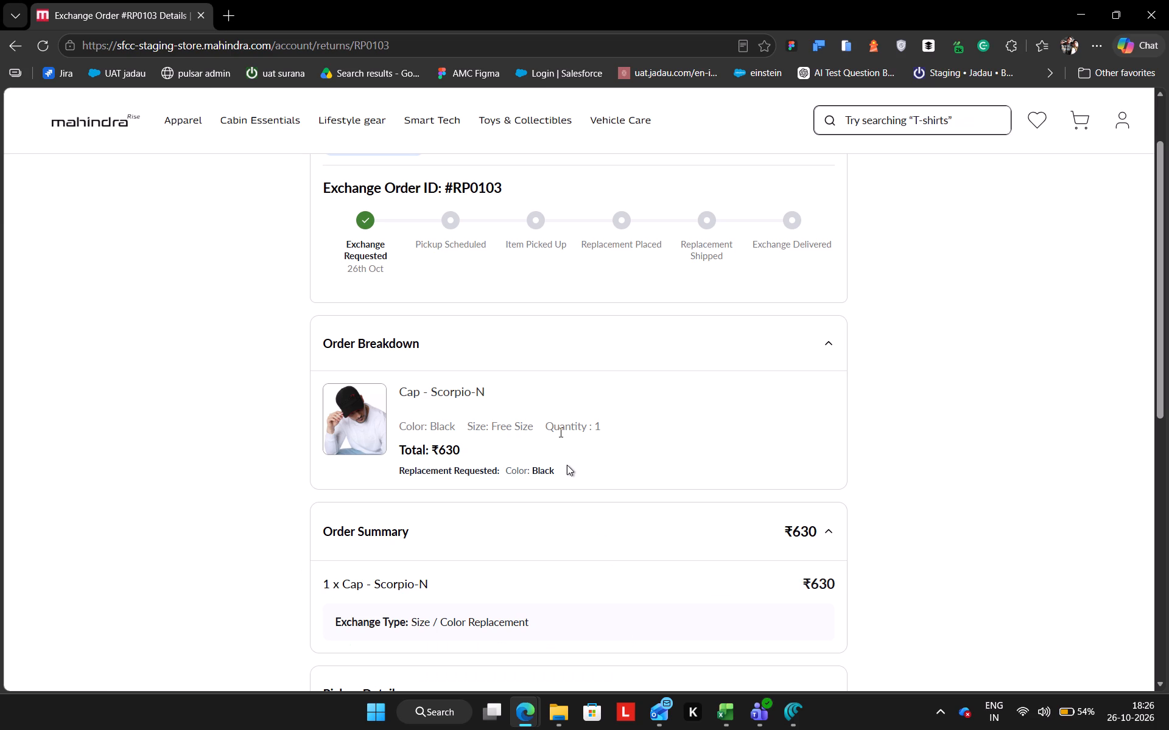
scroll(567, 465, "up", 2)
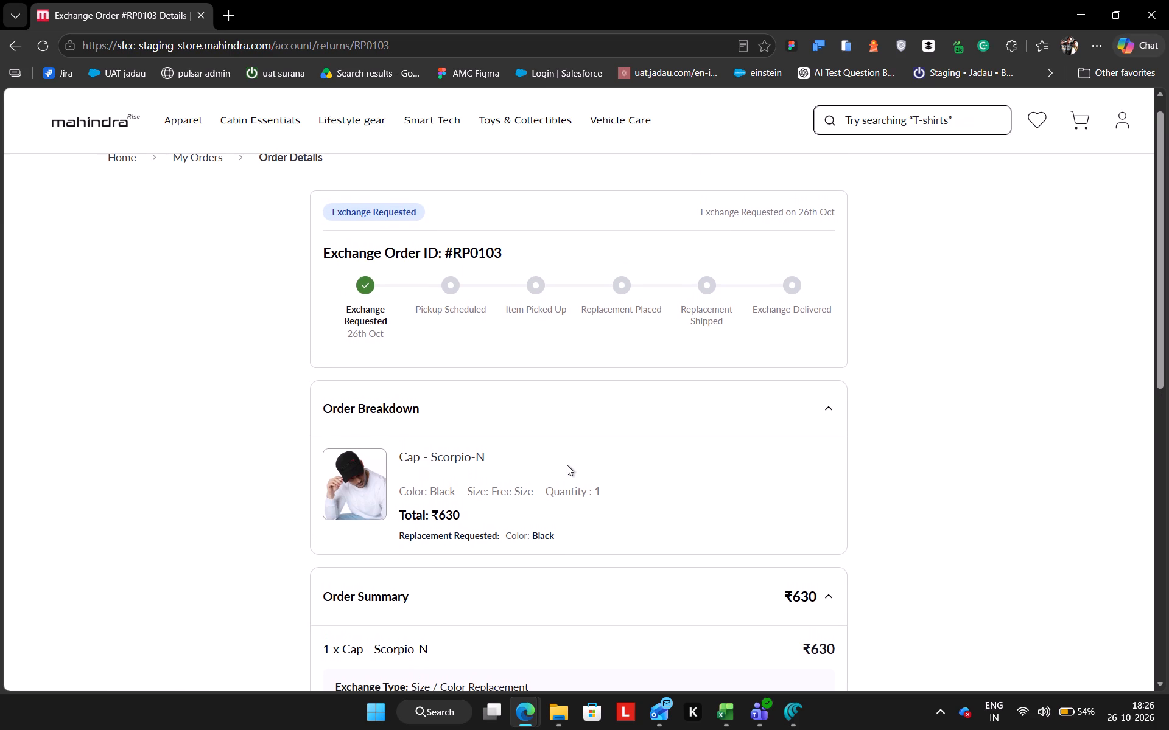
key("shift+super+s")
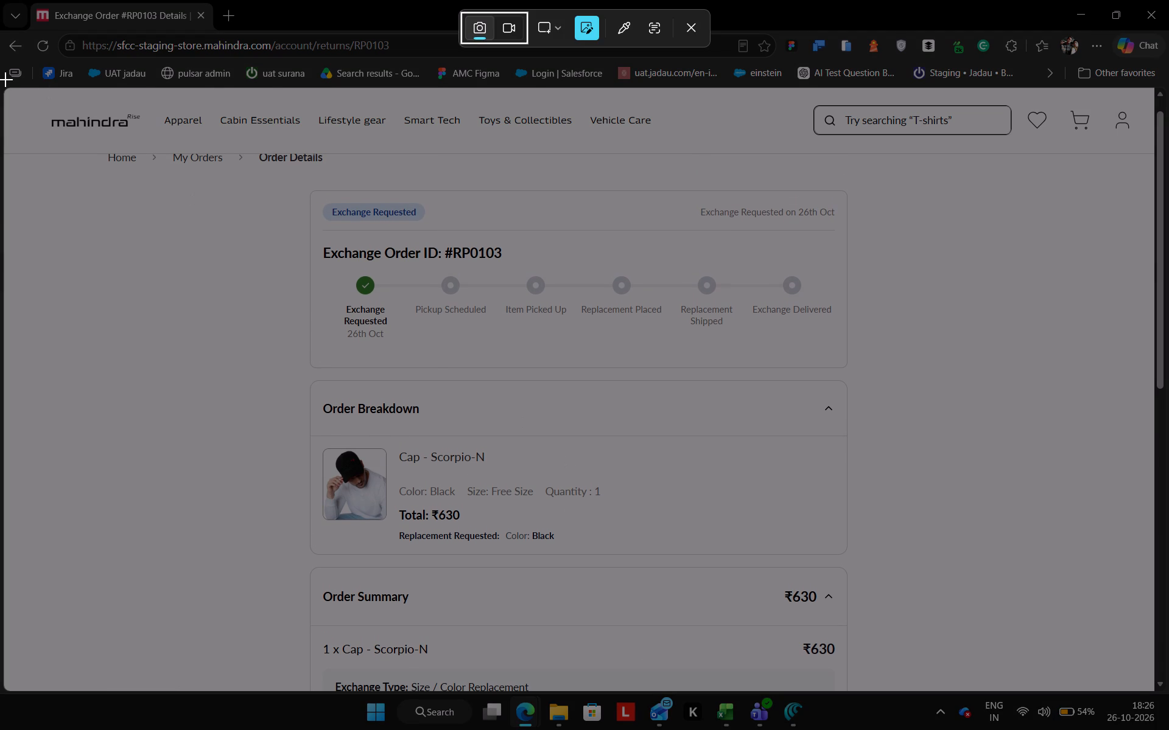
left_click_drag(5, 80, 1156, 695)
scroll(366, 408, "right", 2)
scroll(1125, 618, "right", 1)
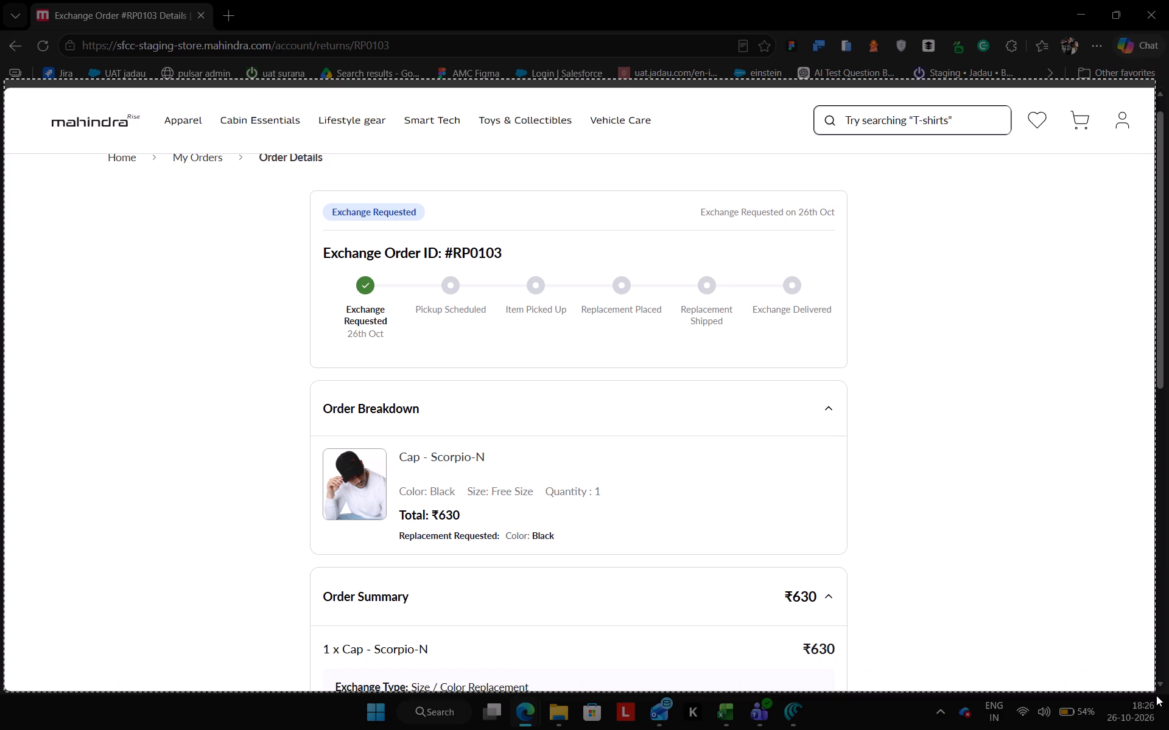
left_click_drag(1156, 695, 1153, 695)
scroll(1156, 695, "right", 1)
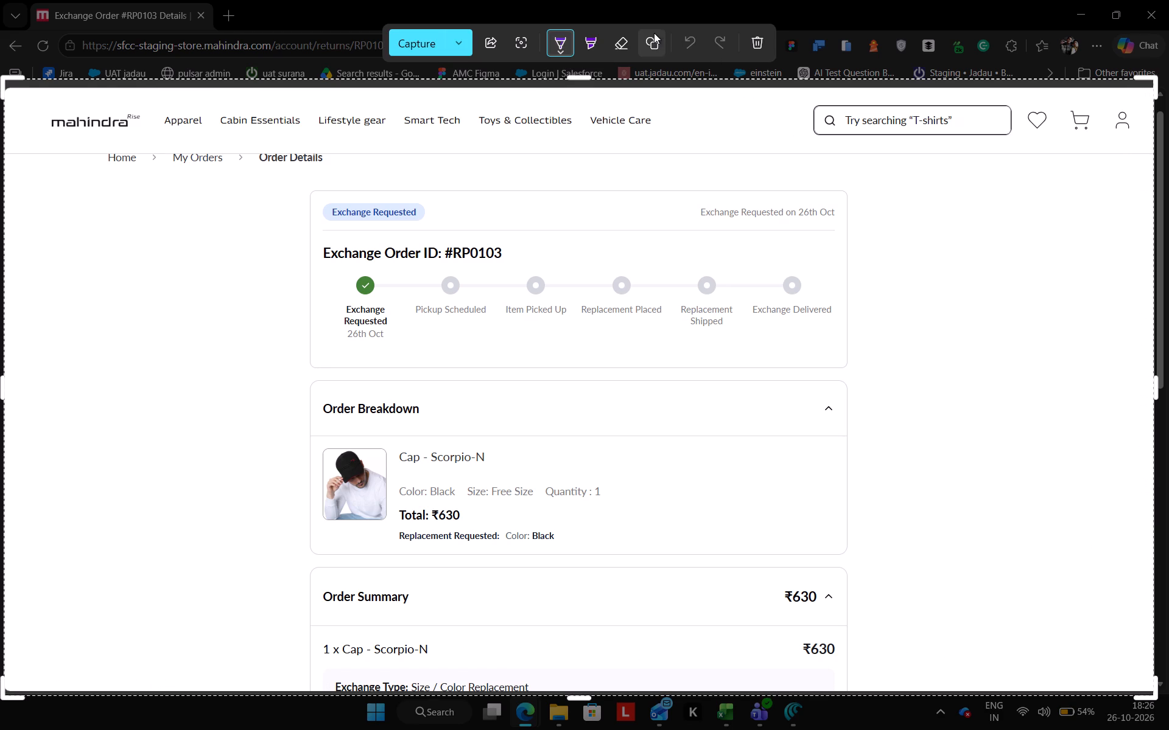
Outline the Exchange Requested badge and the Replacement Requested line with red rectangles and copy the annotated screenshot.
left_click(654, 33)
left_click_drag(303, 188, 463, 235)
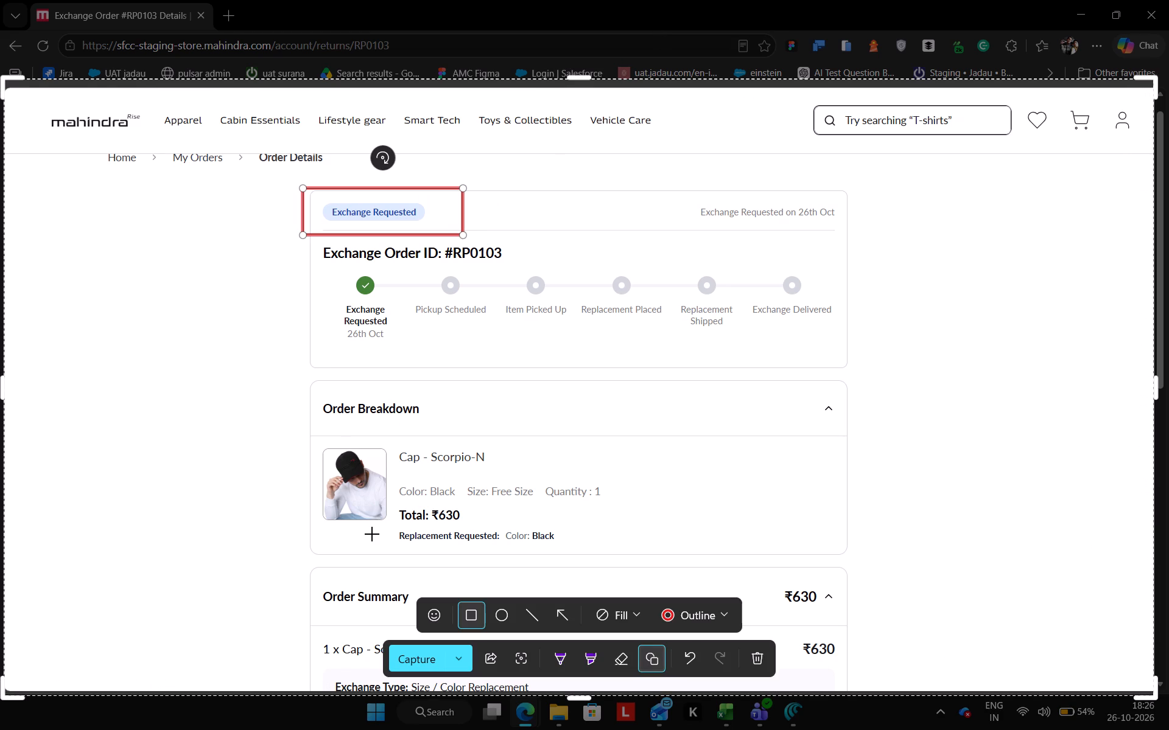
left_click_drag(374, 525, 572, 557)
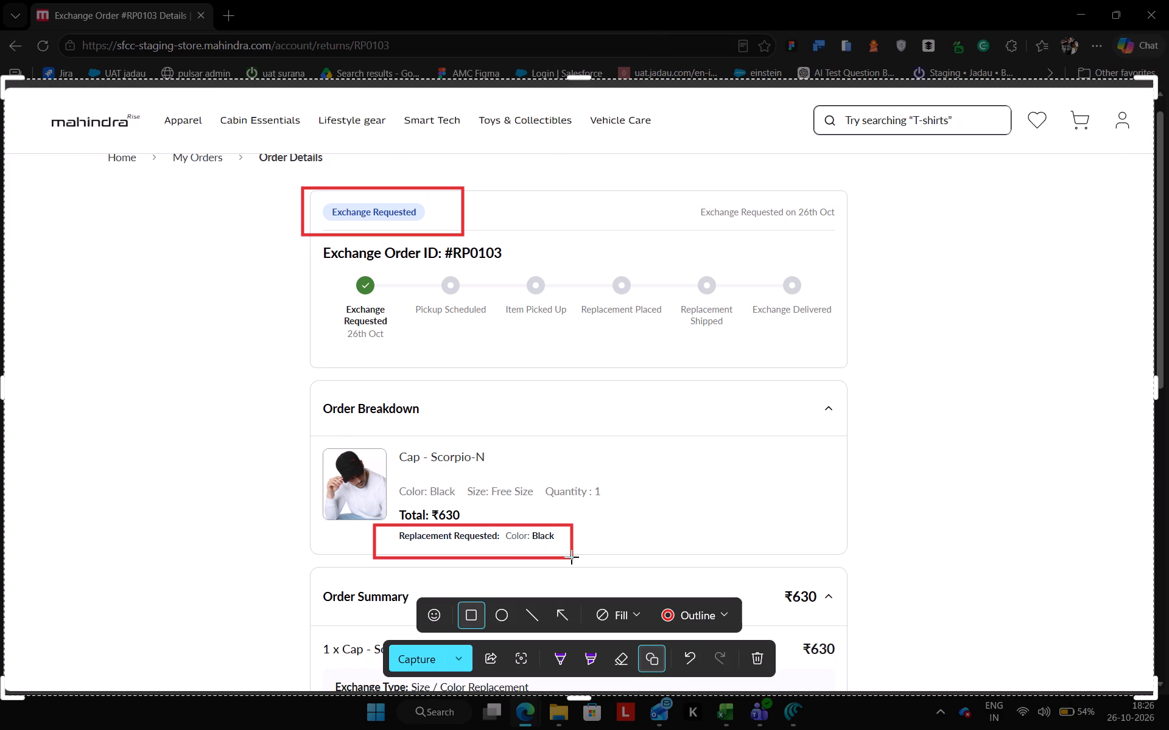
left_click_drag(572, 557, 572, 554)
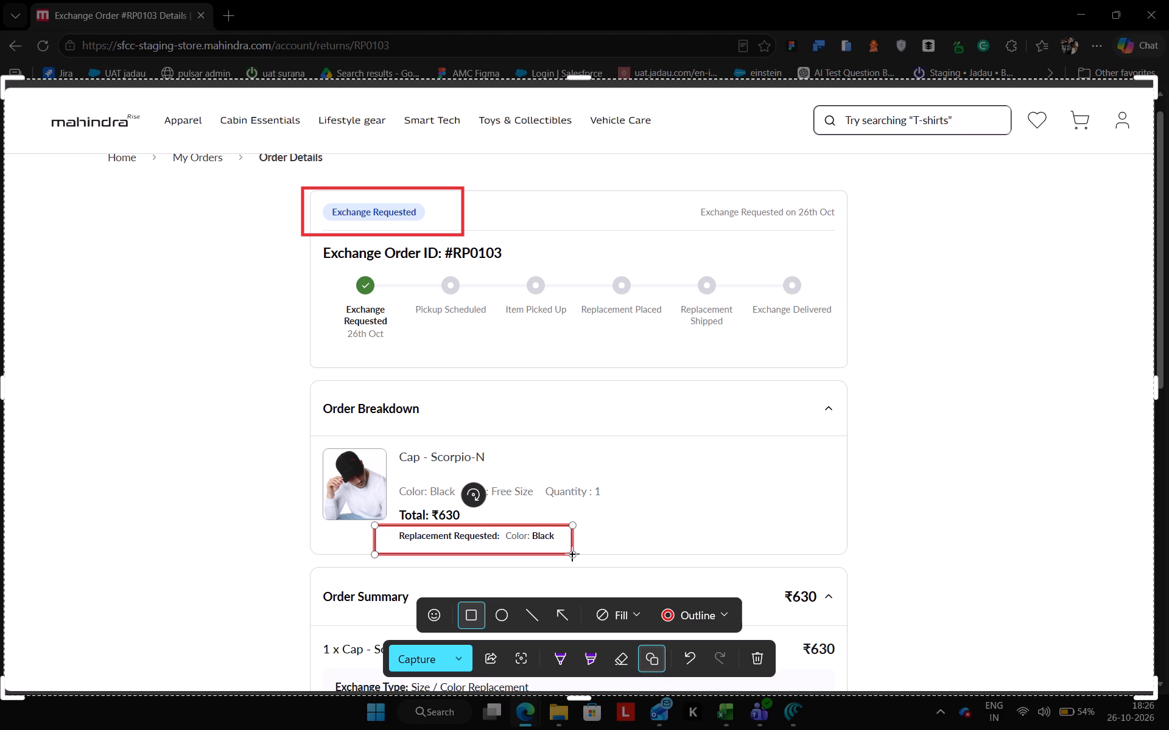
key("ctrl+c")
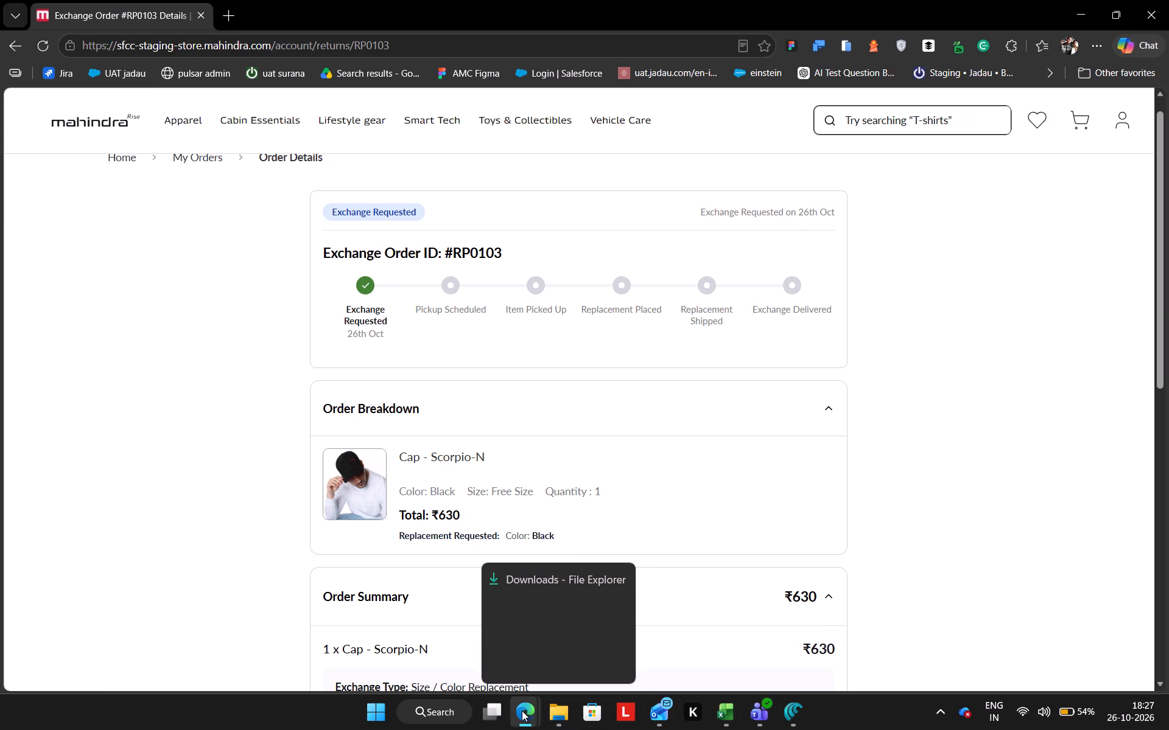
Return to Jira ticket MAC-330 and reread its description and acceptance criteria on replacement statuses.
left_click(392, 634)
scroll(351, 408, "up", 4)
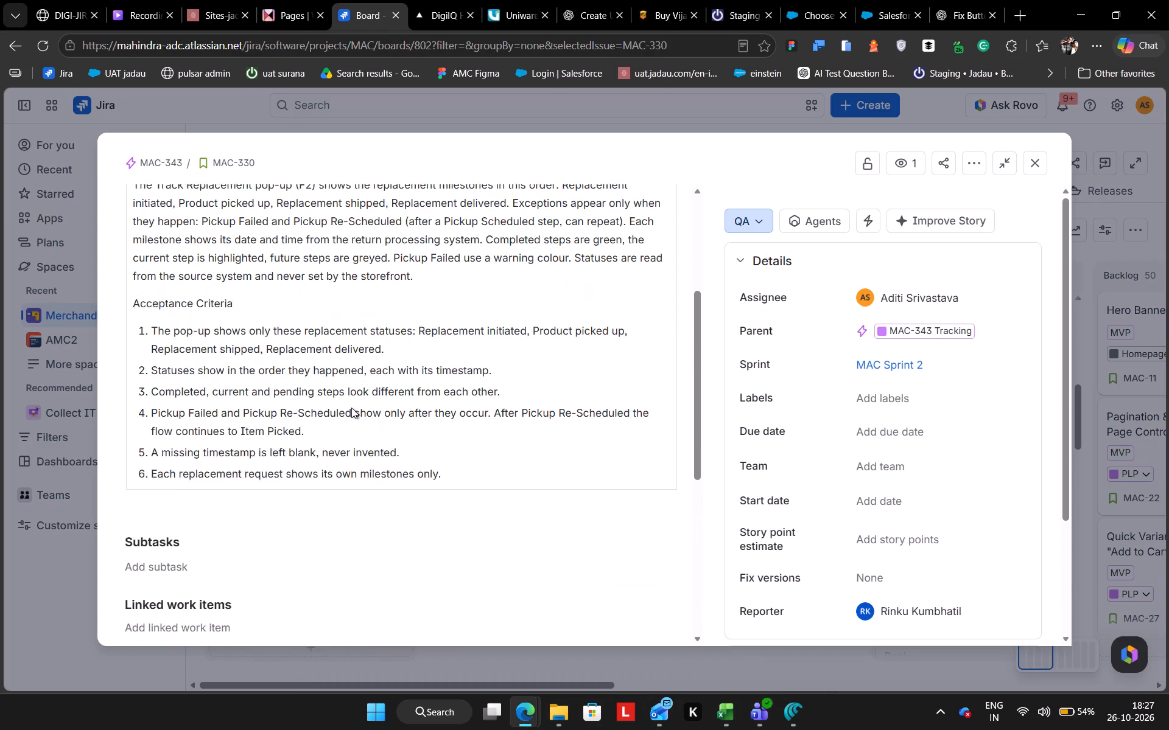
scroll(351, 408, "up", 2)
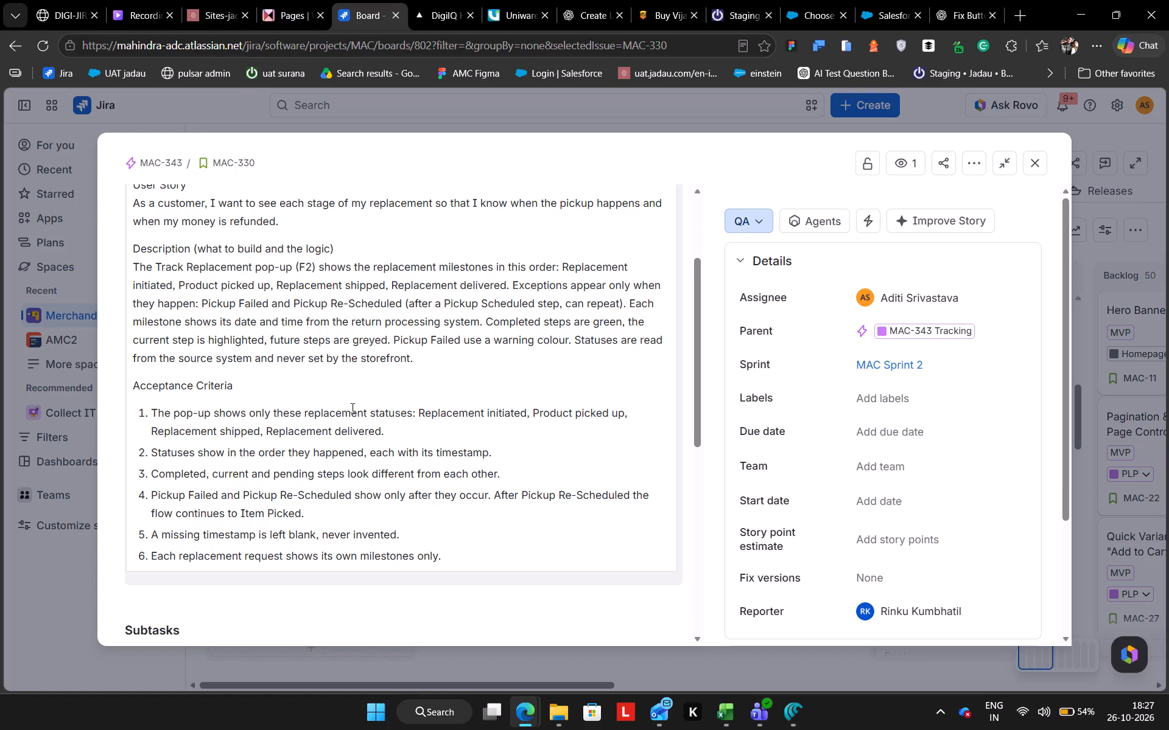
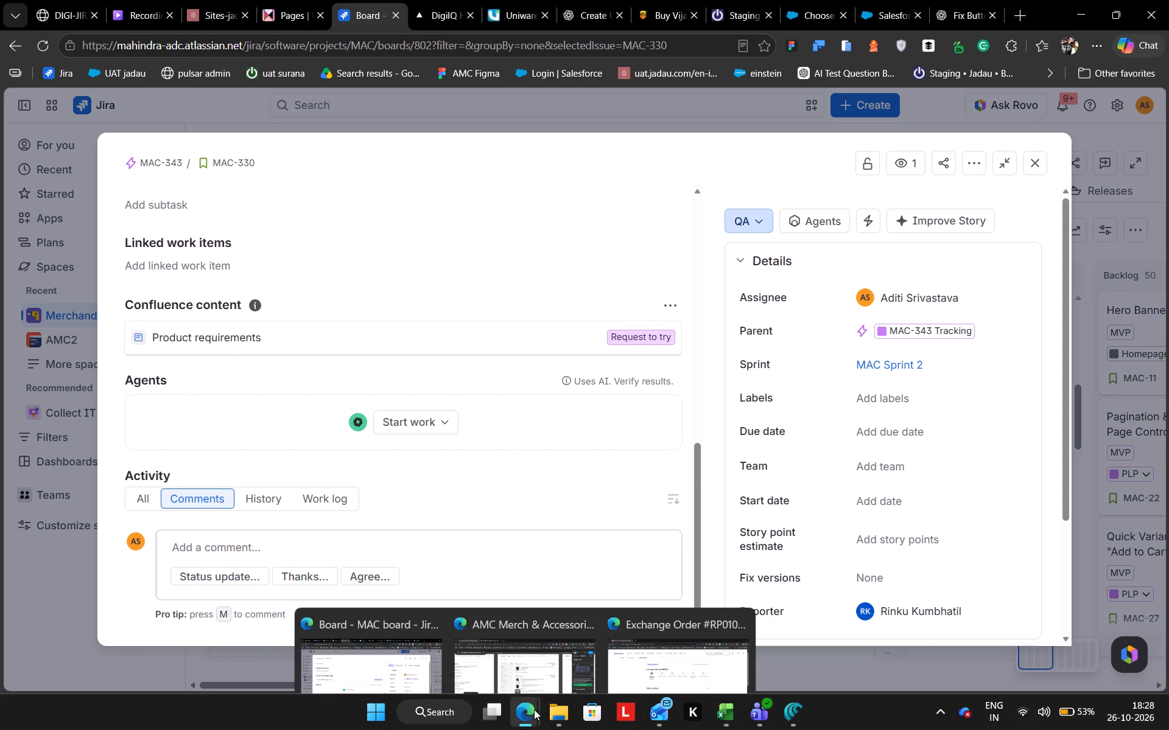
Snip and copy the status tracker card of exchange order #RP0103 from the Staging order details page.
left_click(667, 617)
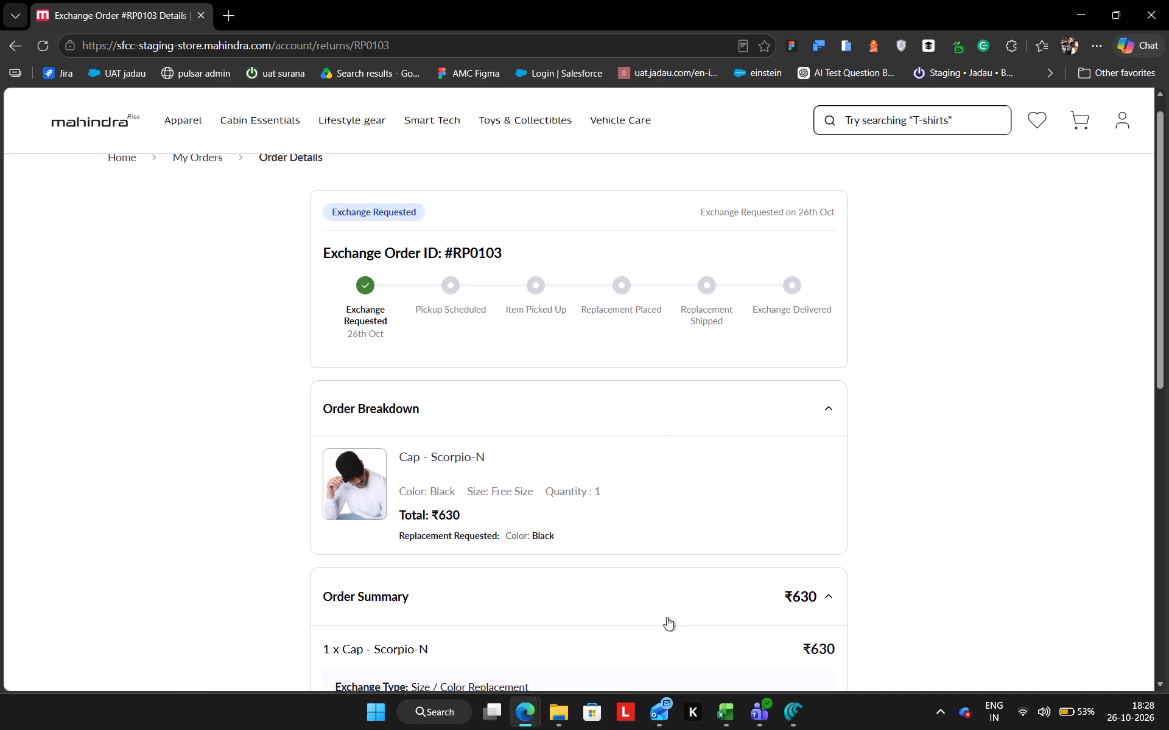
key("shift+super+s")
left_click_drag(170, 193, 929, 367)
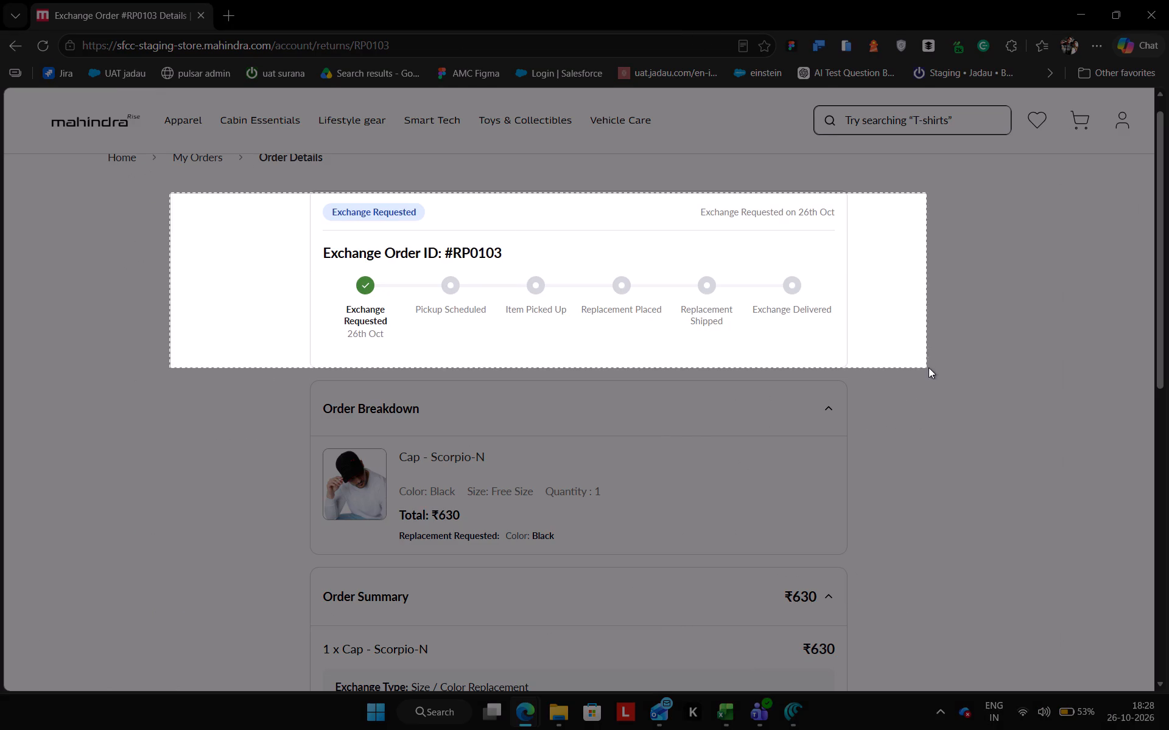
left_click_drag(929, 367, 932, 367)
key("ctrl+c")
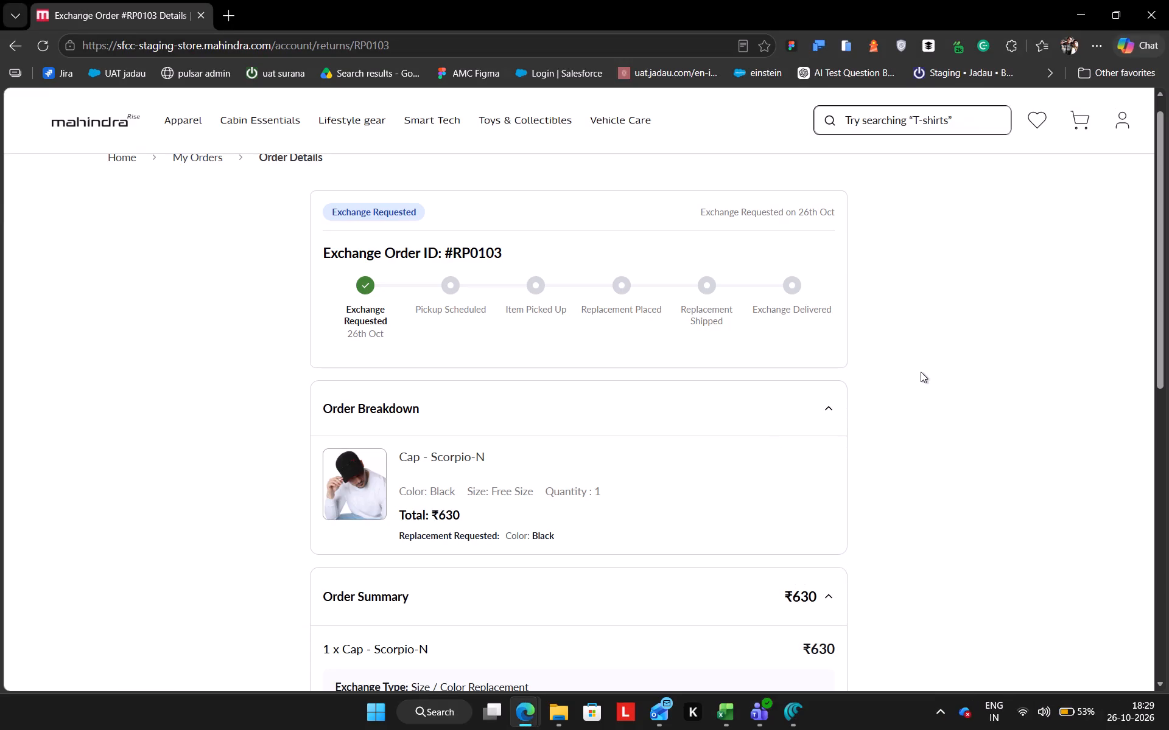
Return to Jira ticket MAC-330 and start a new comment in its activity section.
left_click(384, 620)
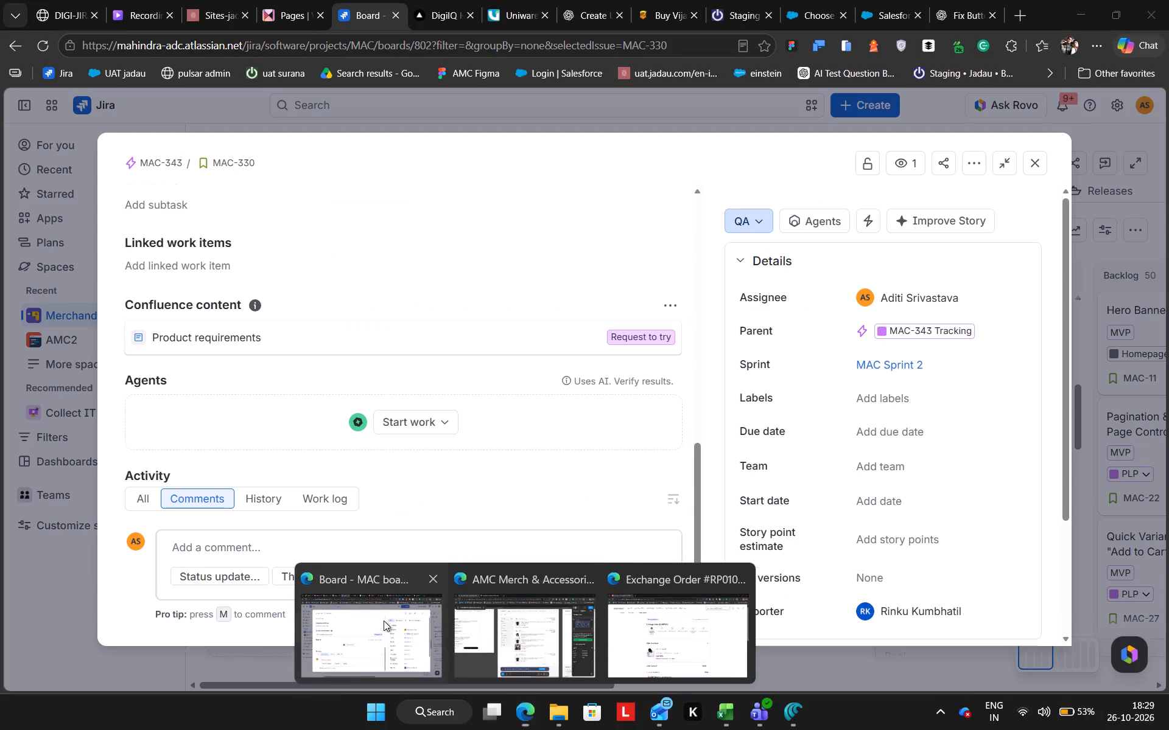
left_click(427, 546)
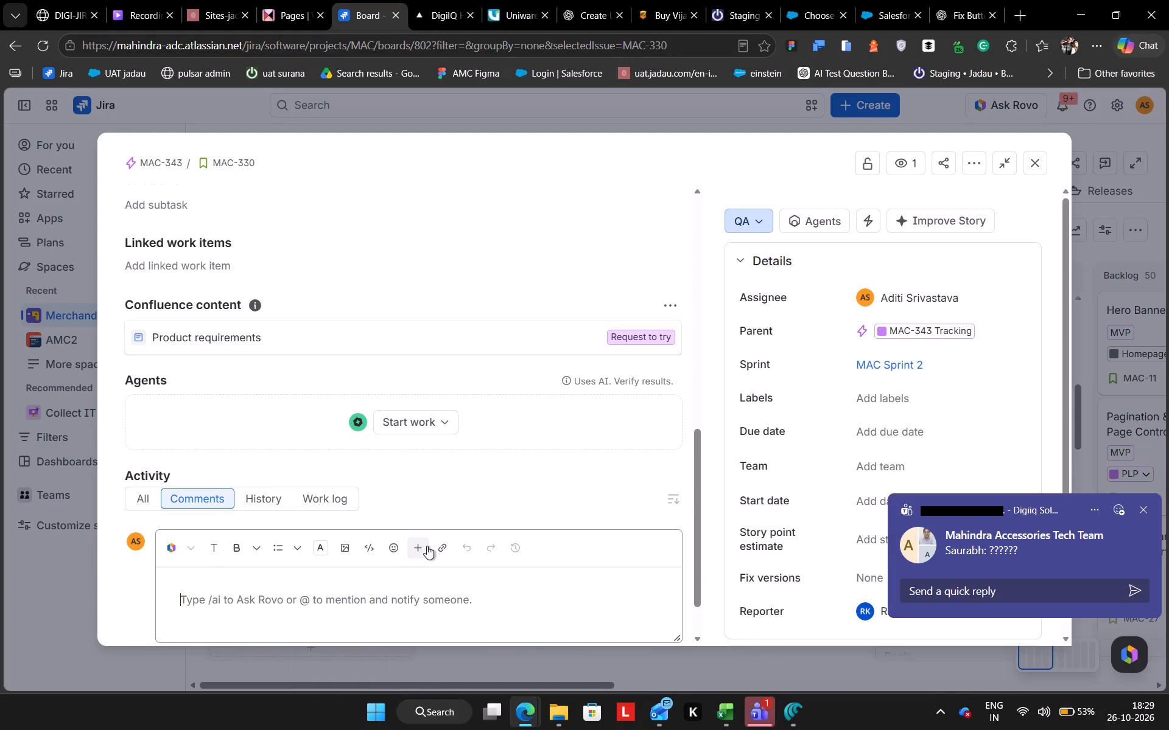
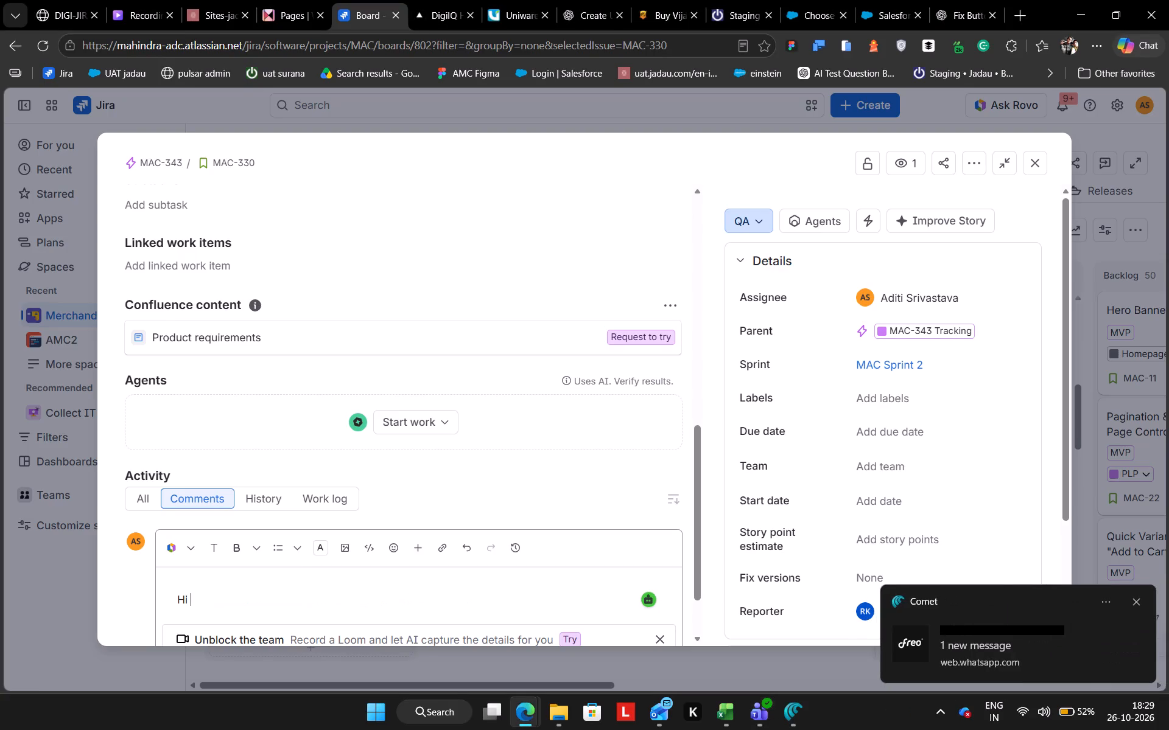
Address the MAC-330 comment to Saurabh by mentioning him after the greeting, followed by a comma.
type("@sau")
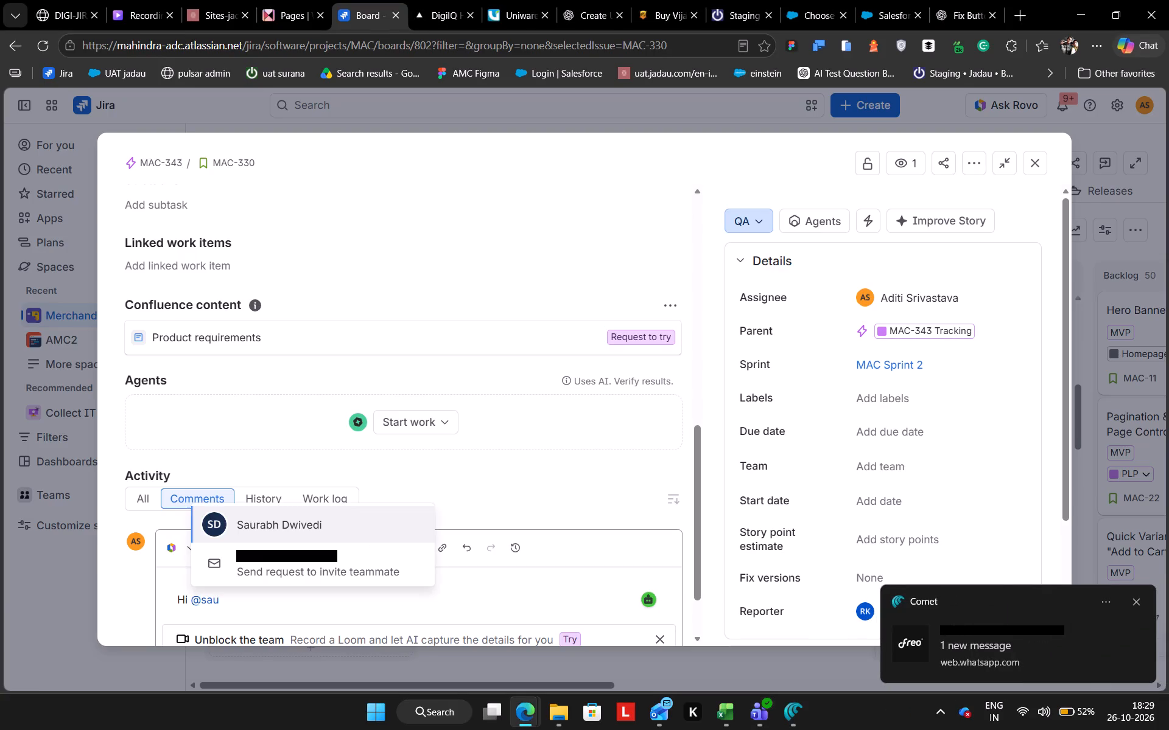
key("Return")
key("BackSpace")
type(",")
key("space")
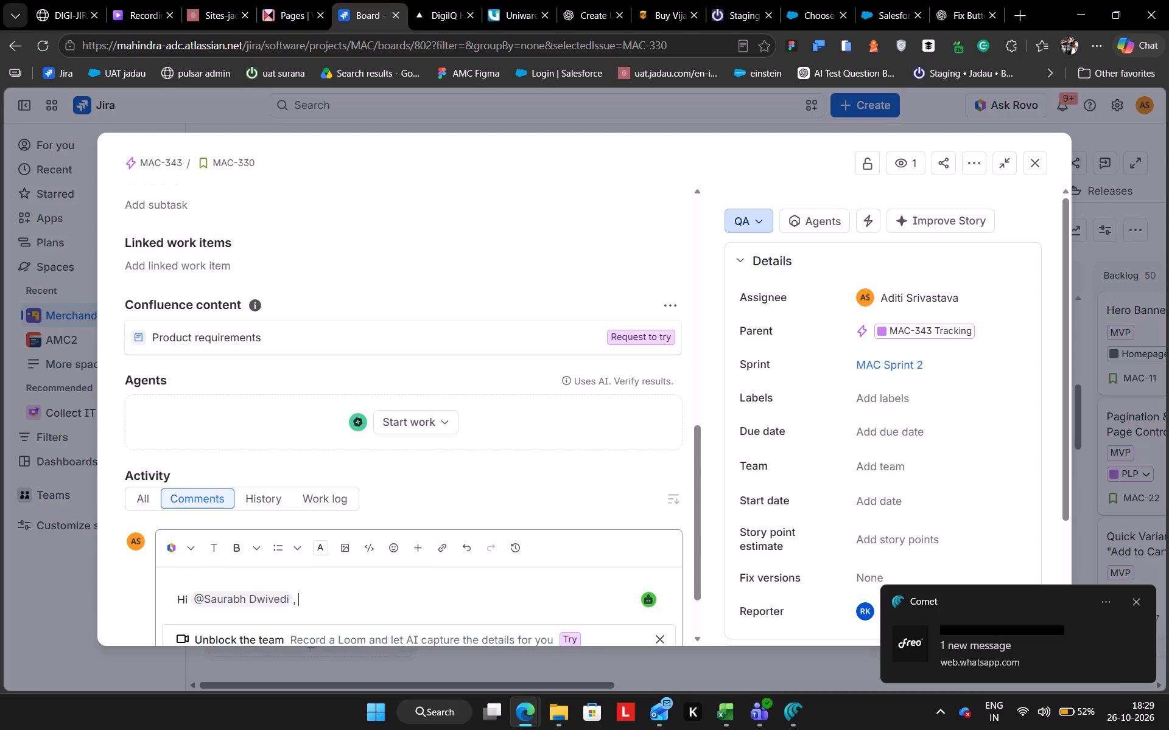
Continue the comment with "validated this ticket on Staging and below are the latest statuses" and start a new line.
type("validate")
type("d the")
key("space")
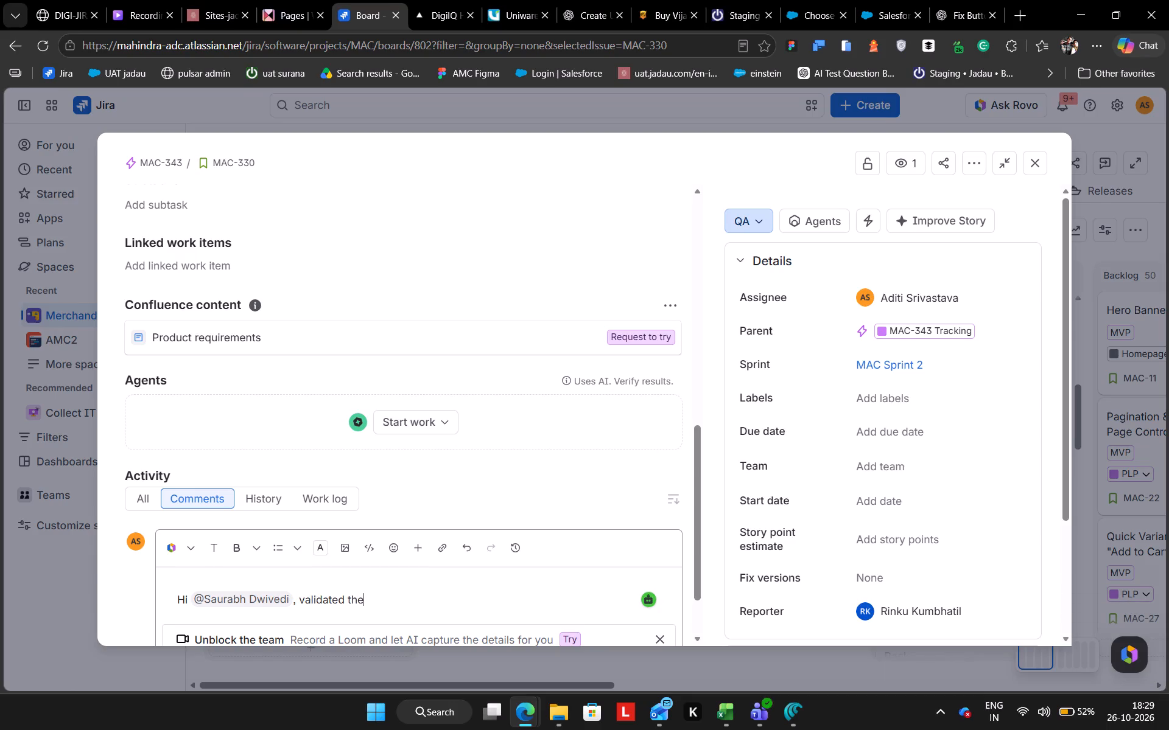
key("BackSpace")
key("BackSpace")
type("is")
key("space")
type("ticket on Staging and")
key("space")
type("below at=re")
key("space")
key("BackSpace")
key("BackSpace")
key("BackSpace")
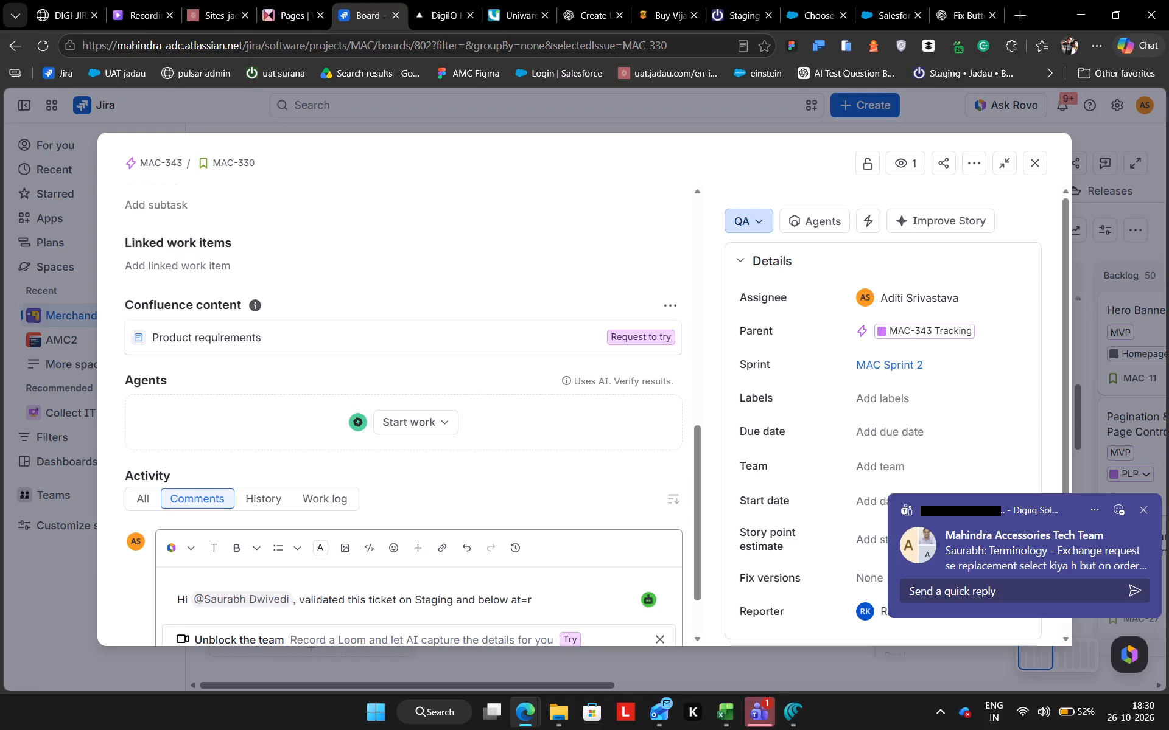
key("BackSpace")
key("BackSpace")
type("re the latest statu")
type("ses")
key("shift+Return")
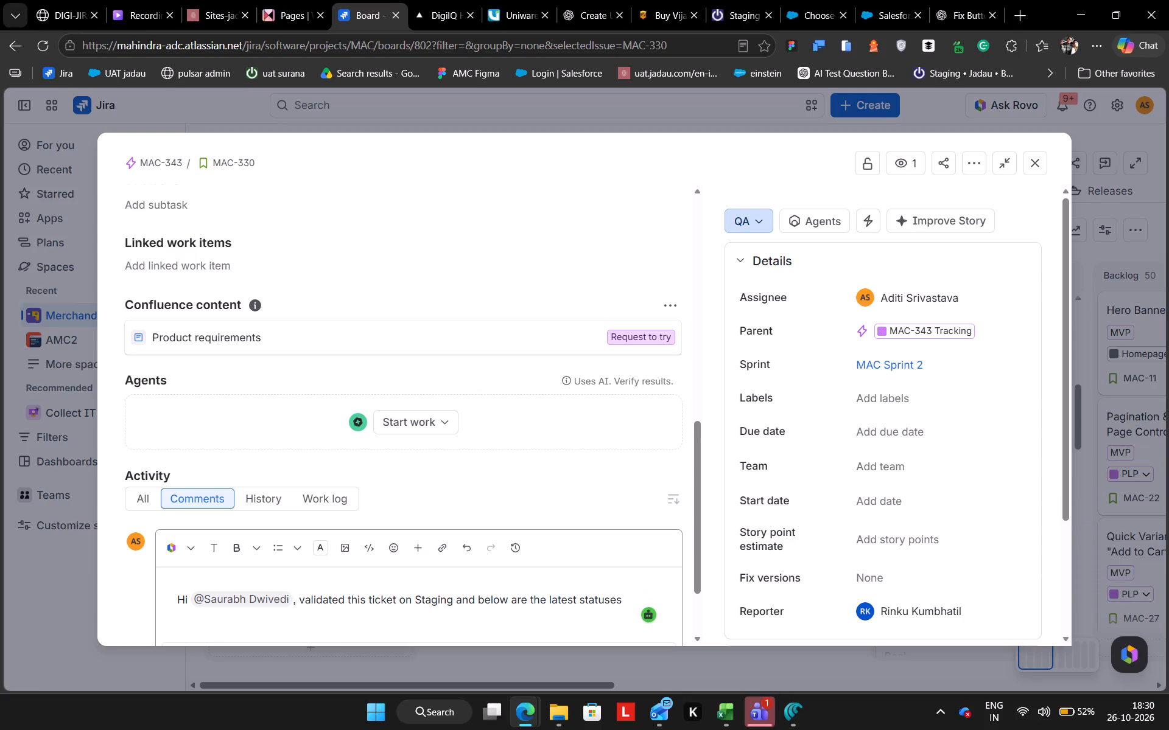
key("ctrl+v")
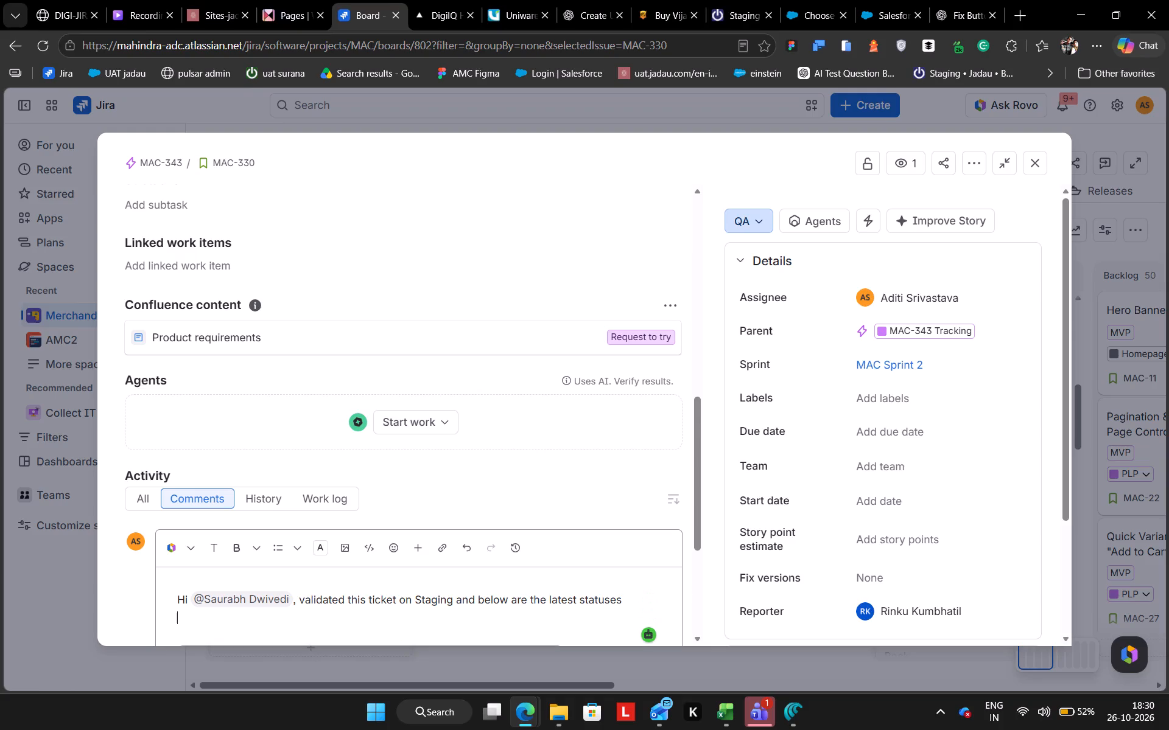
scroll(384, 593, "down", 4)
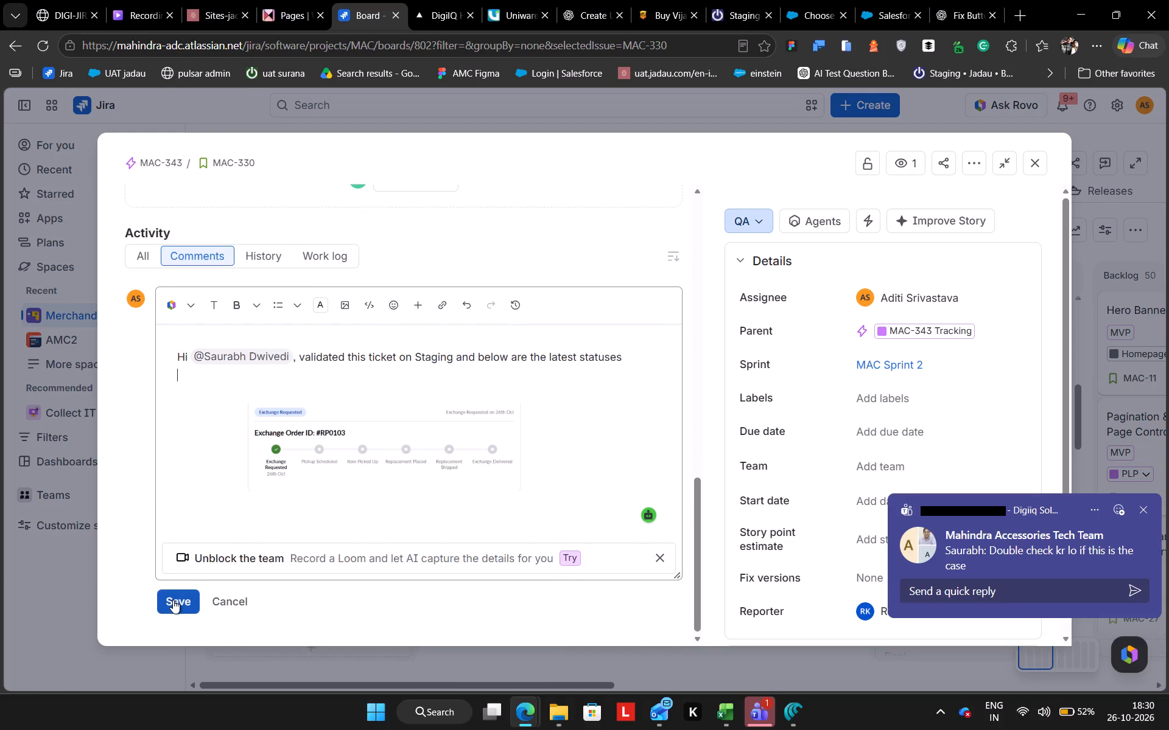
left_click(173, 600)
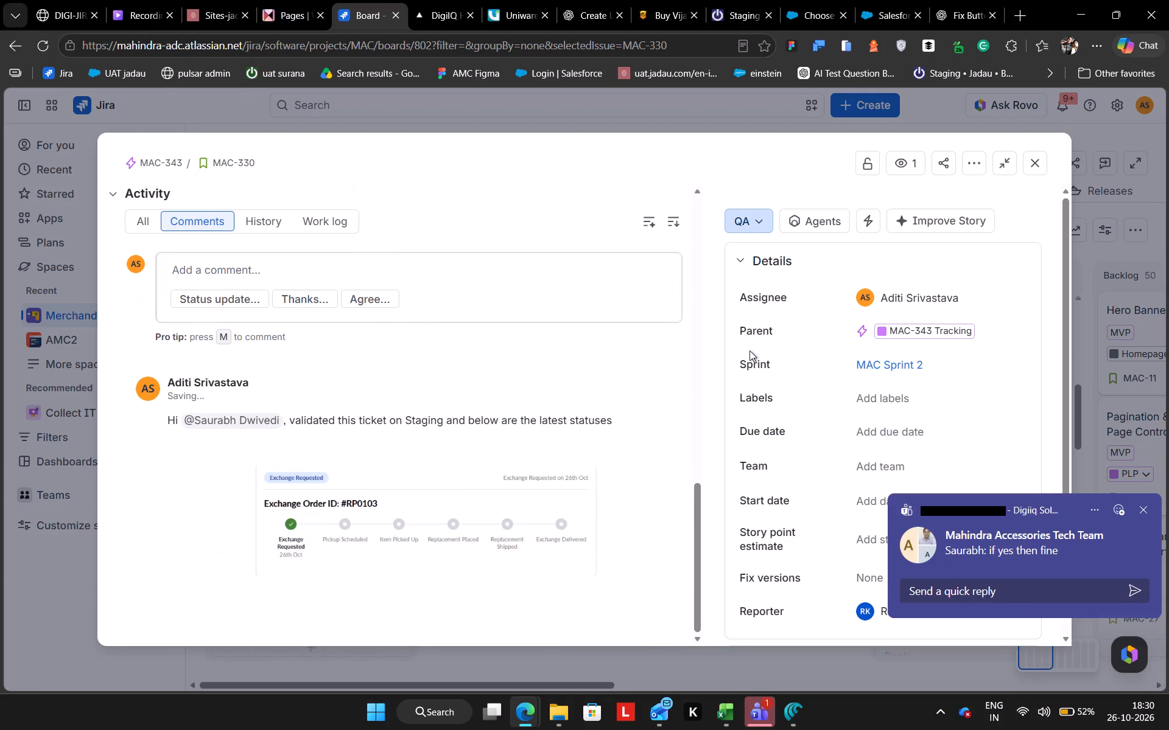
Move ticket MAC-330 from QA to UAT with the QA Approved transition.
left_click(748, 223)
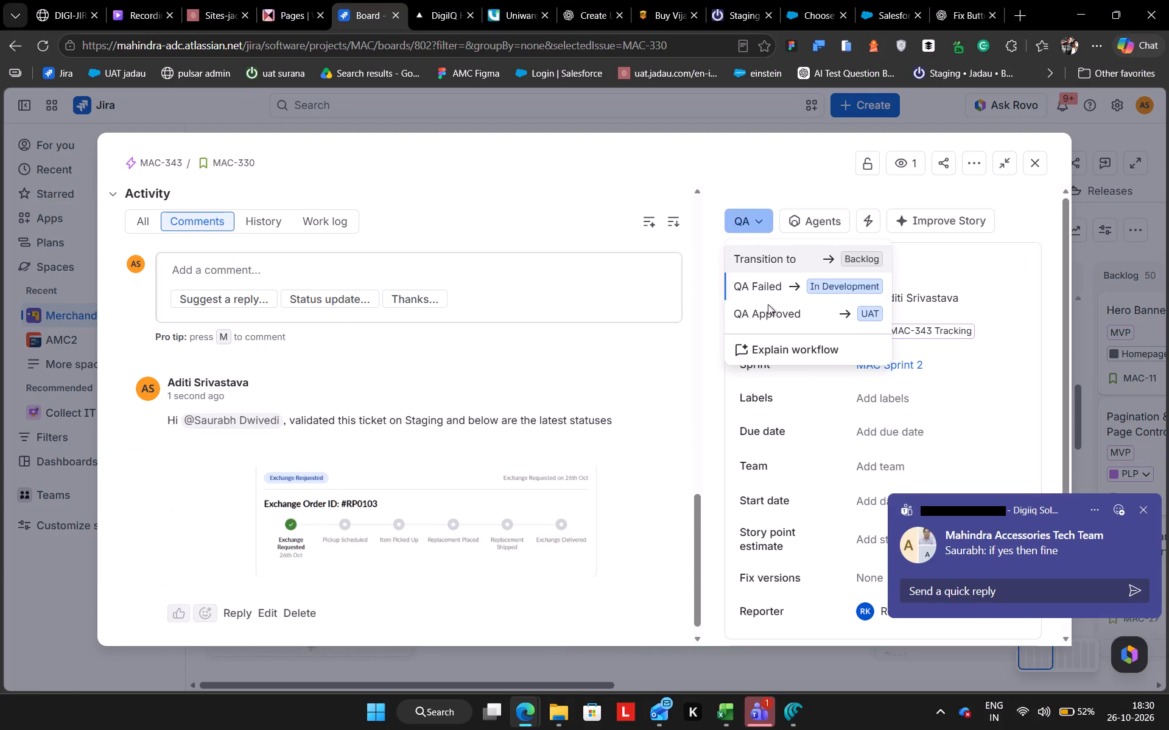
left_click(769, 315)
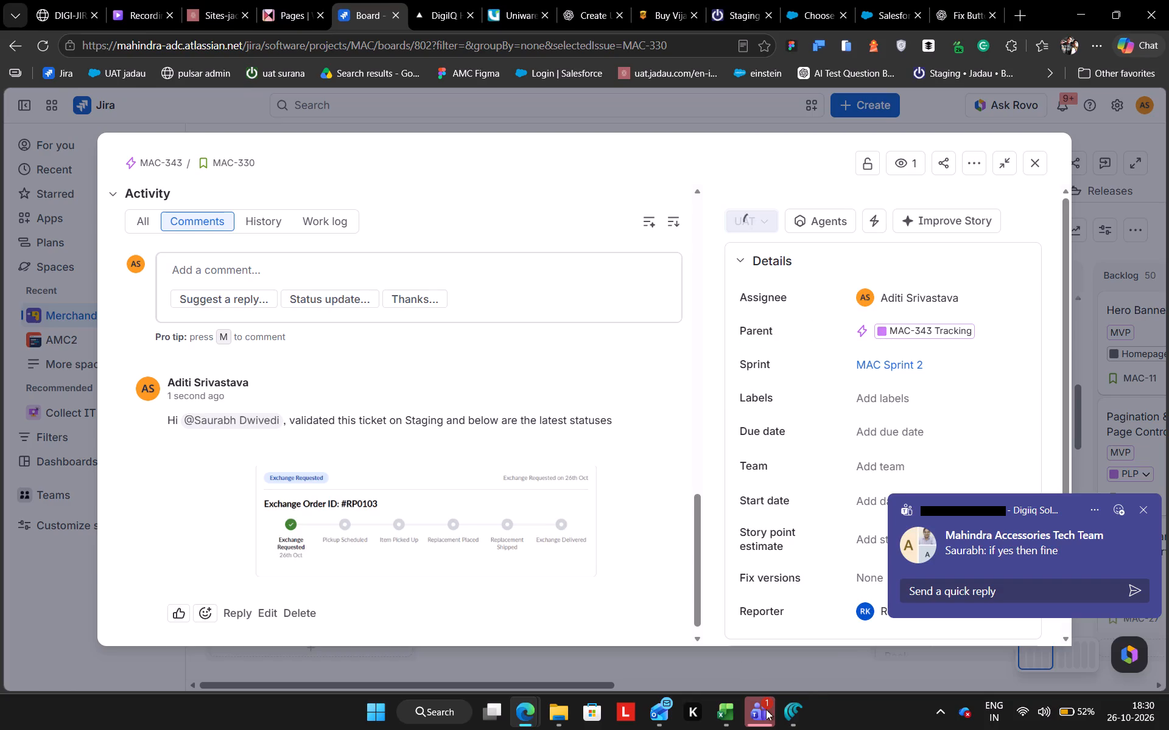
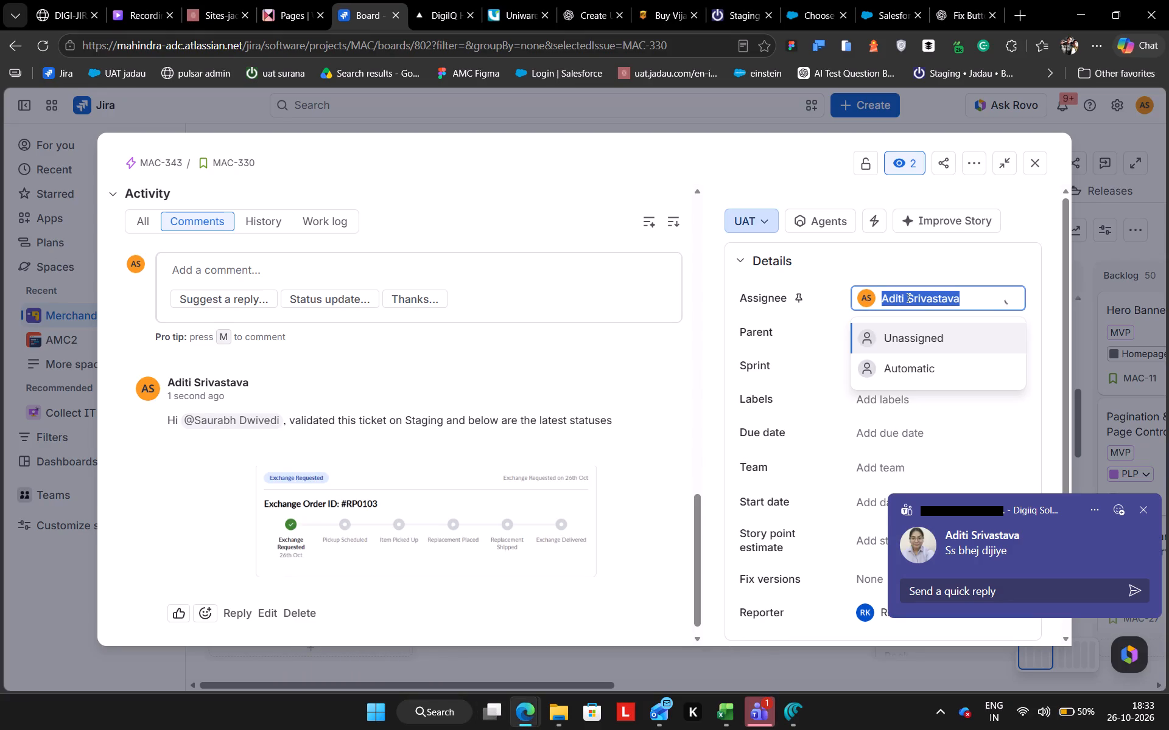
Assign ticket MAC-330 to Saurabh.
type("sau")
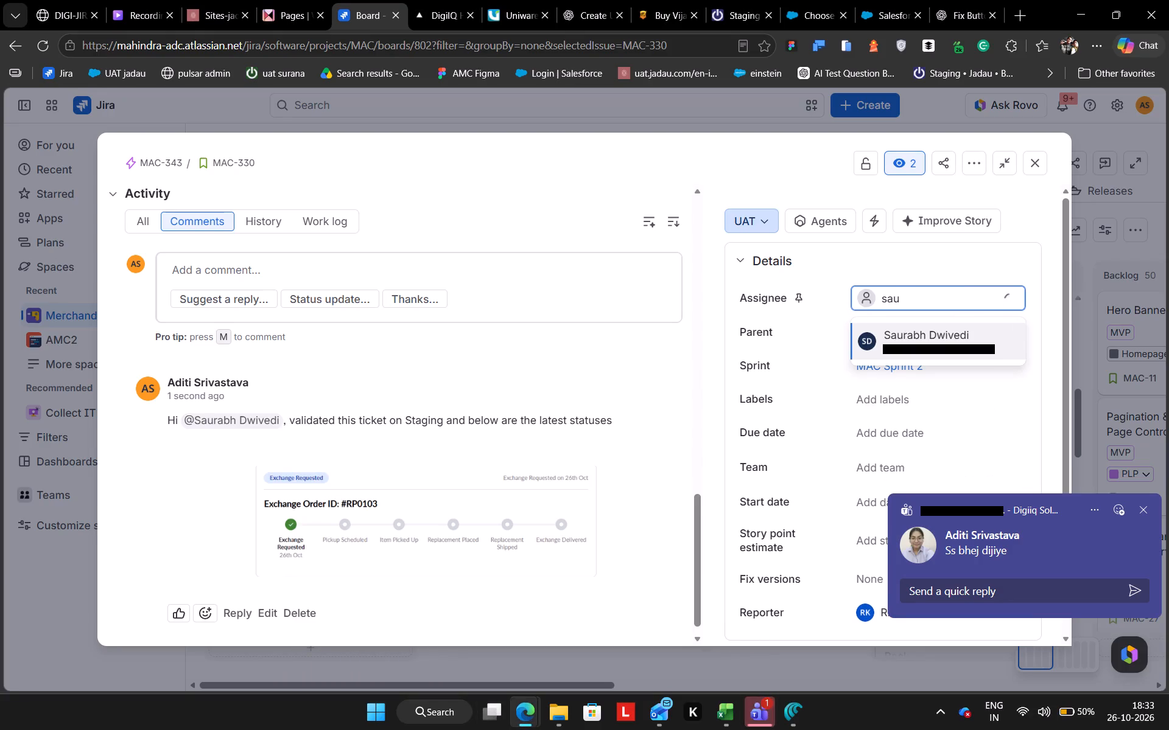
key("Return")
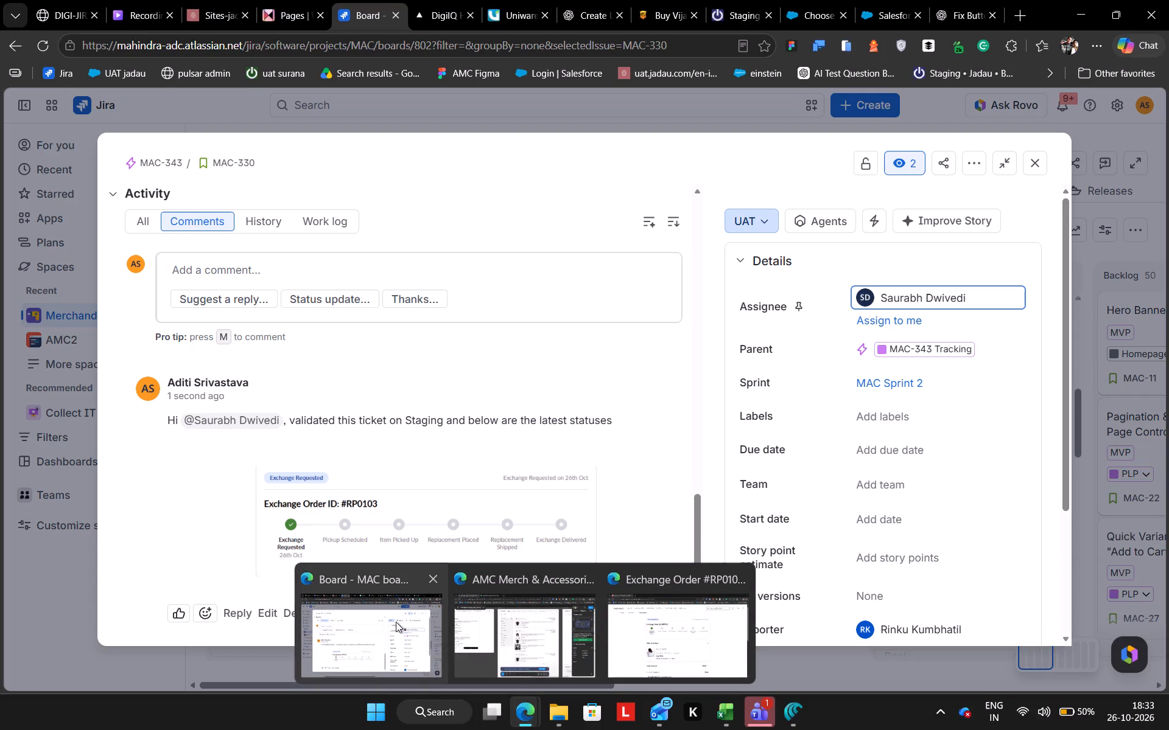
Switch to the Staging store's My Orders list and copy a screenshot showing exchange orders #RP0102, #RP0103 and #RP0104.
left_click(679, 642)
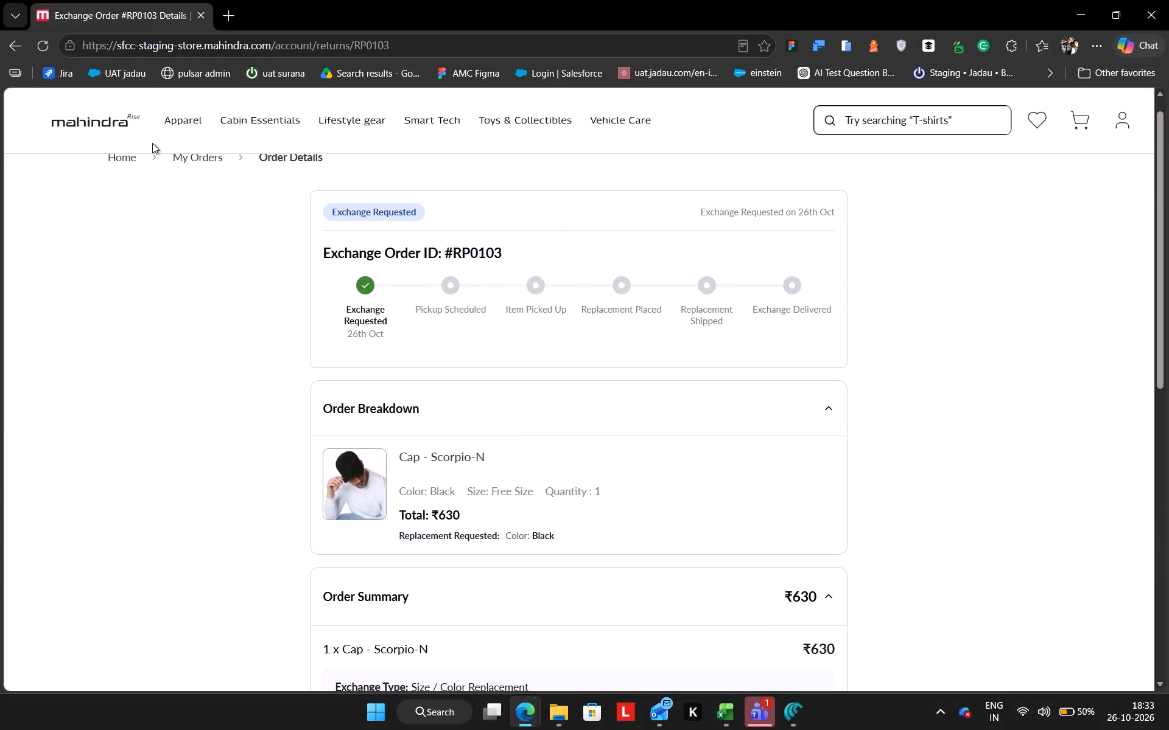
left_click(189, 155)
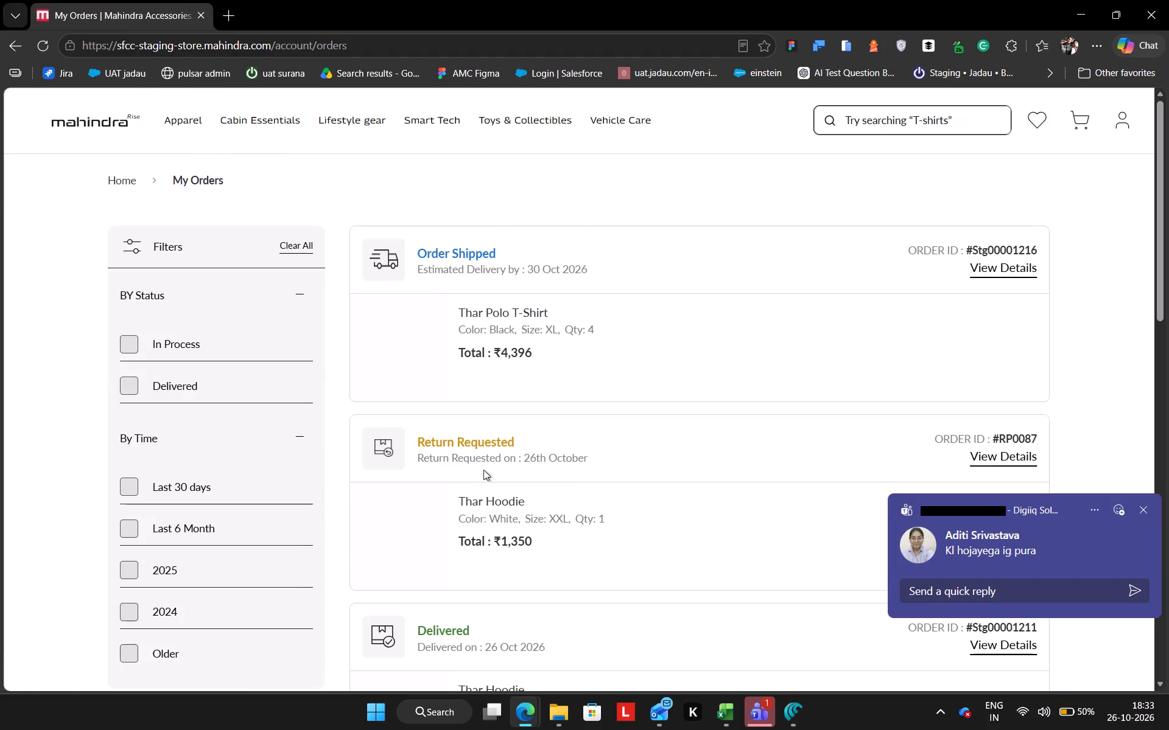
scroll(483, 470, "down", 8)
scroll(483, 470, "up", 2)
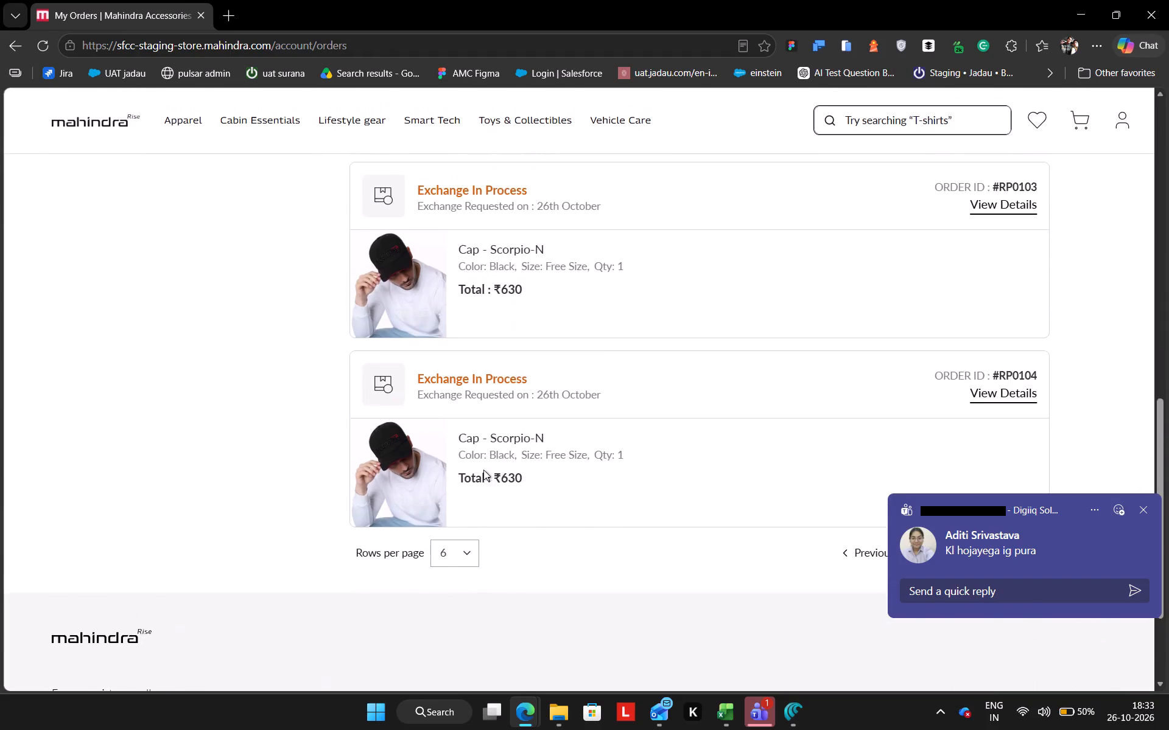
scroll(483, 470, "right", 2)
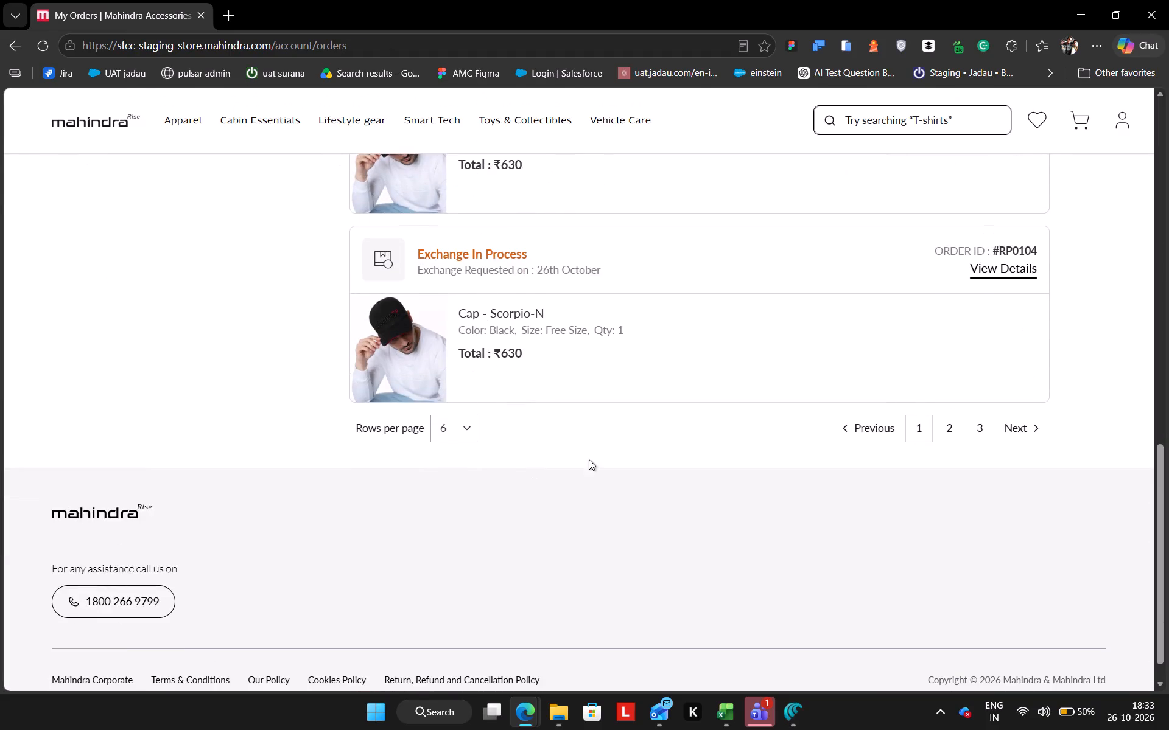
scroll(671, 431, "up", 4)
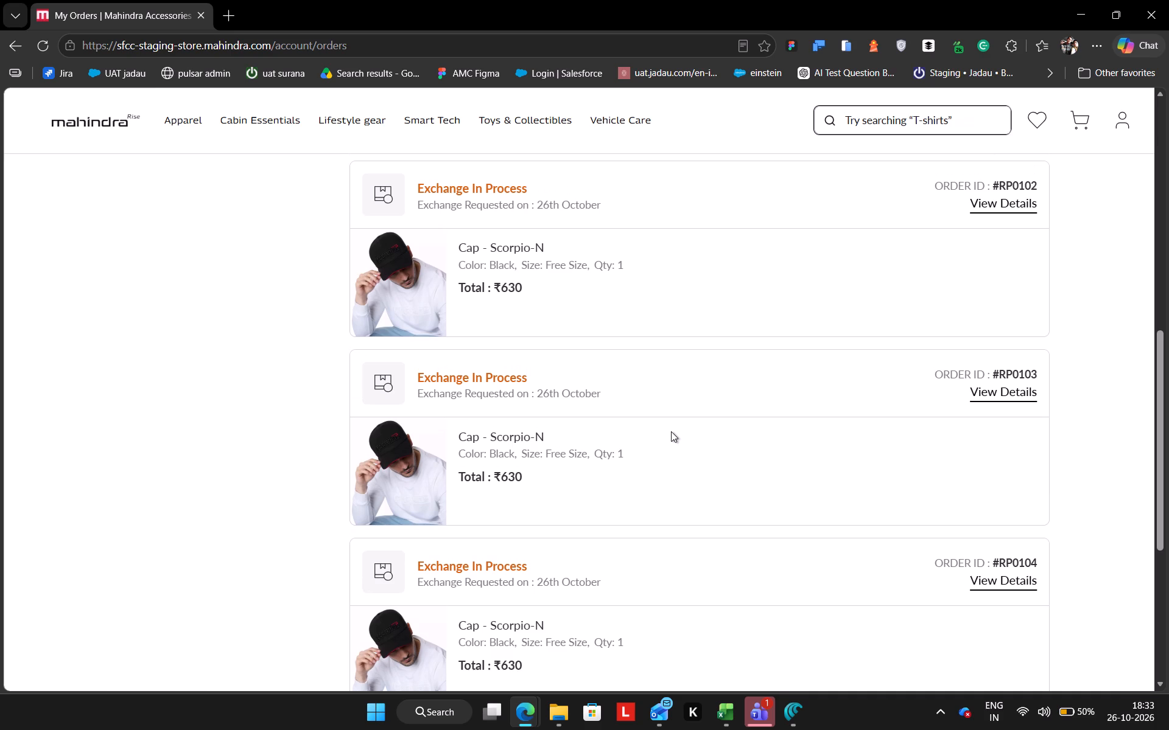
key("shift+super+s")
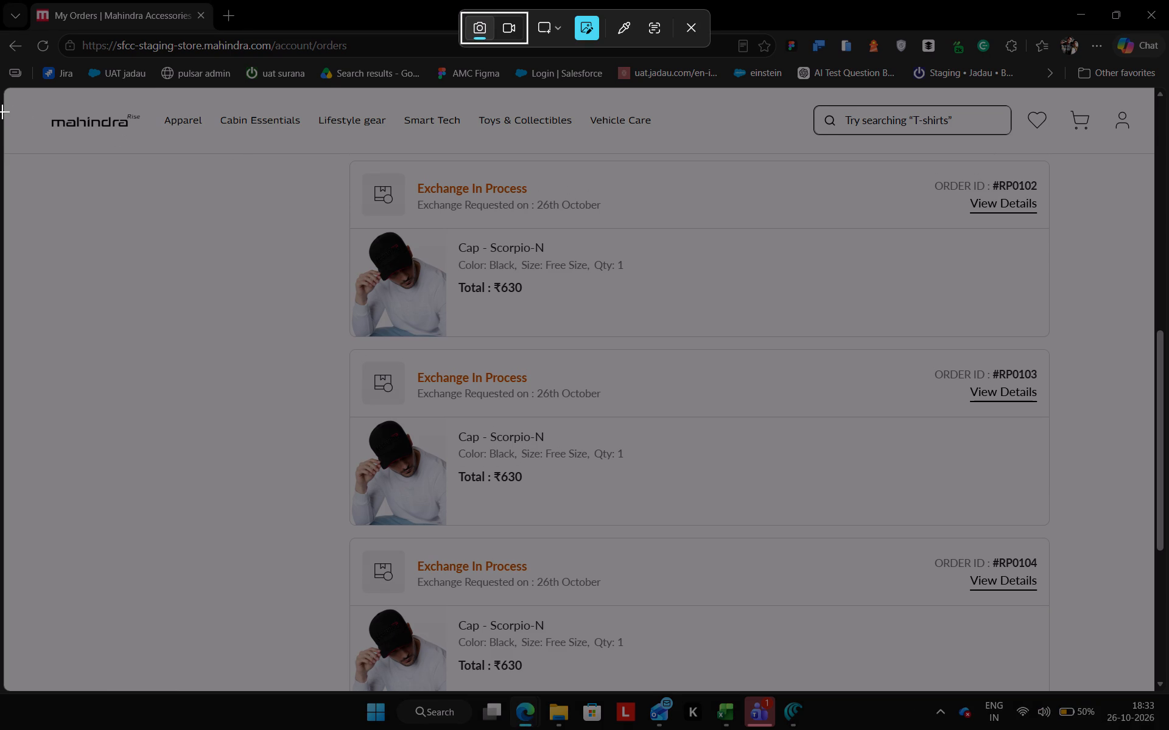
left_click_drag(8, 89, 1142, 672)
scroll(923, 556, "right", 1)
scroll(1138, 662, "up", 1)
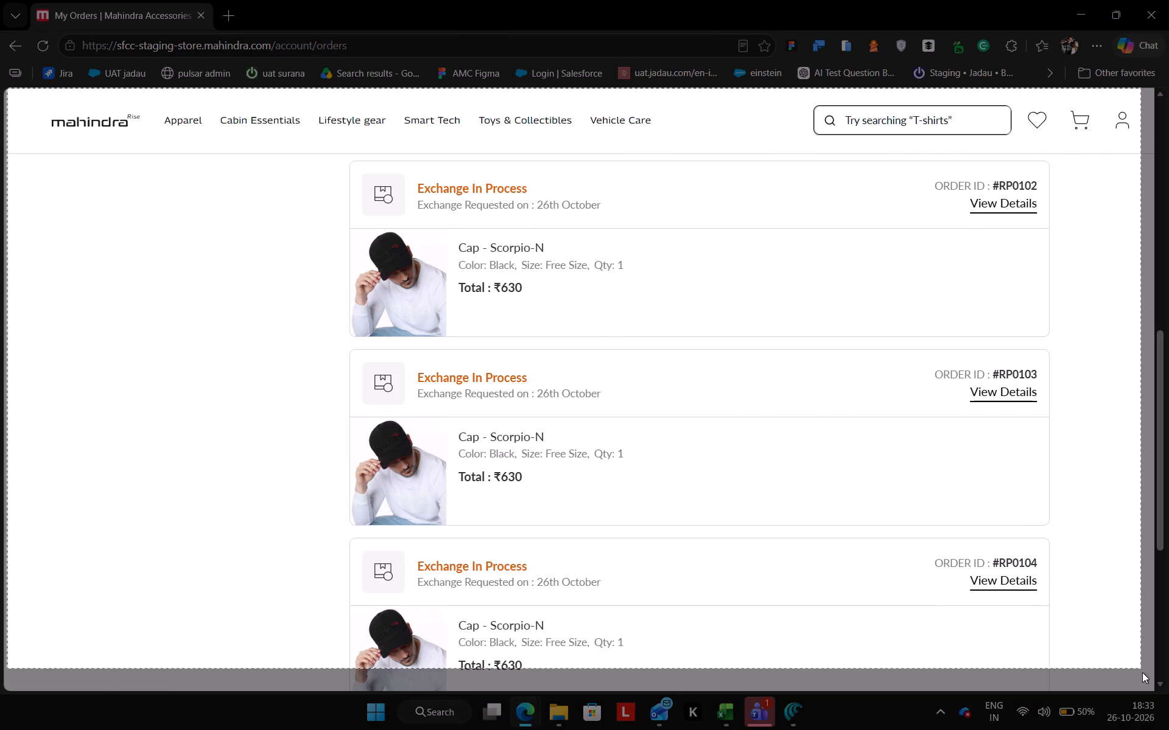
scroll(1142, 672, "up", 1)
left_click_drag(1142, 672, 1156, 688)
key("ctrl+c")
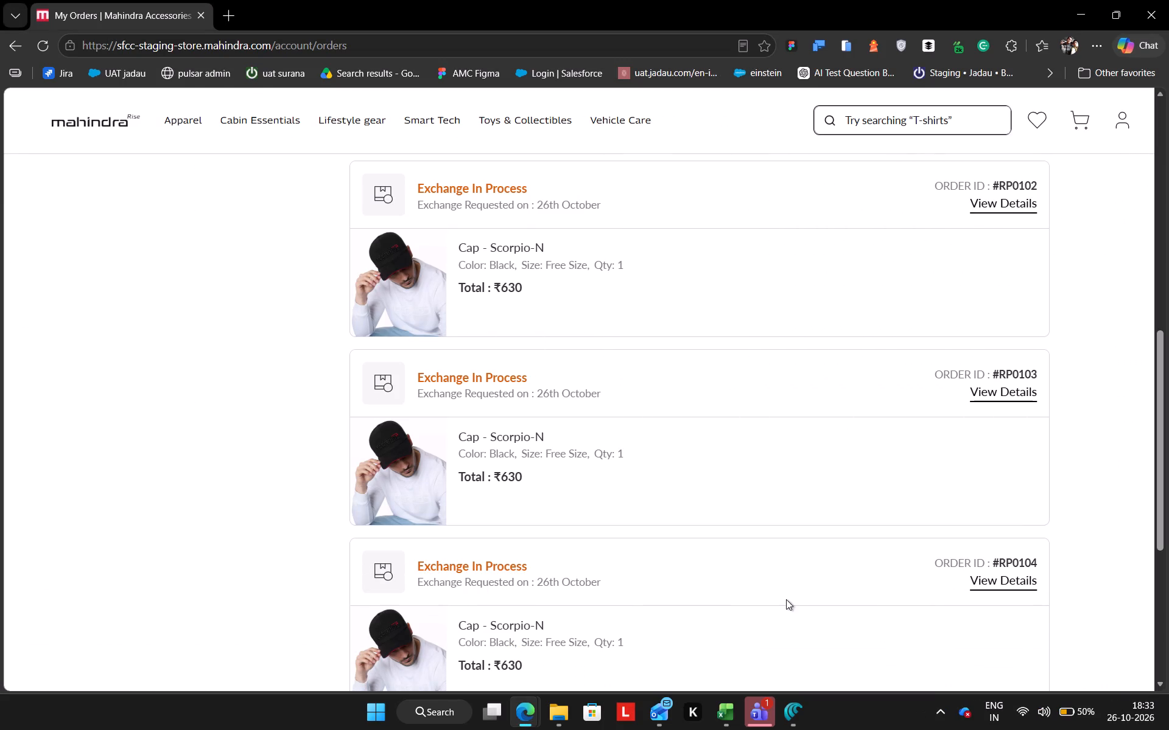
scroll(786, 599, "down", 5)
left_click(955, 391)
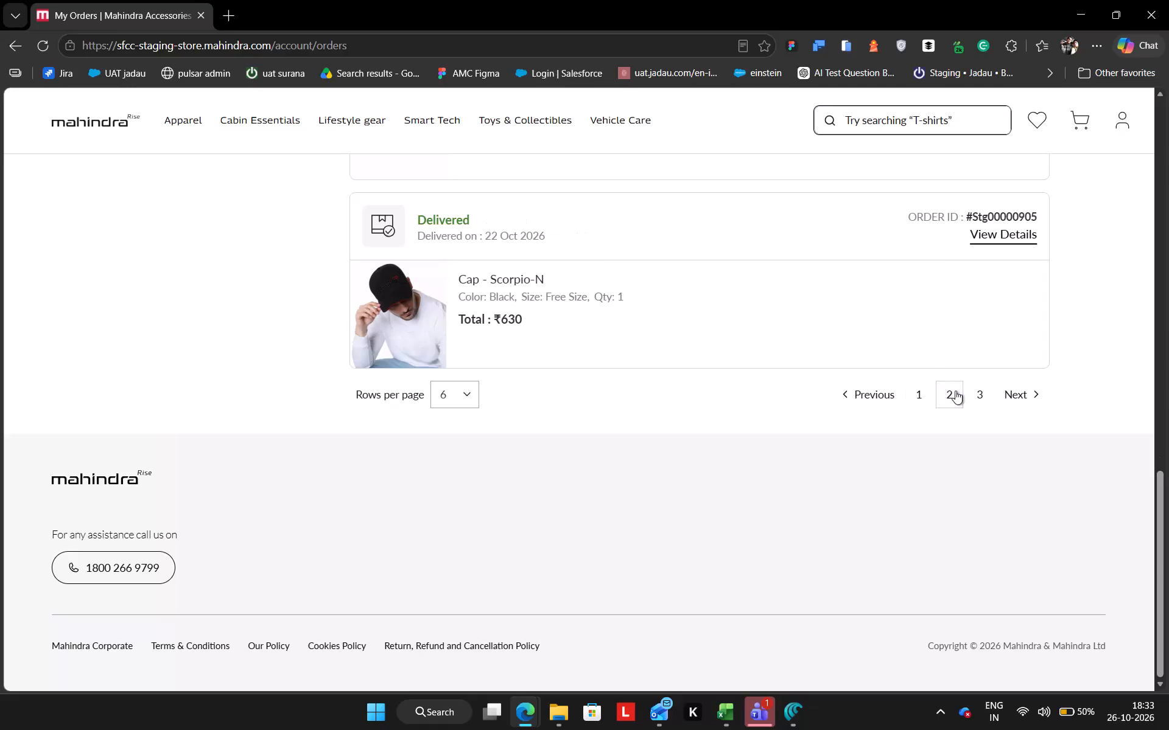
scroll(721, 401, "up", 6)
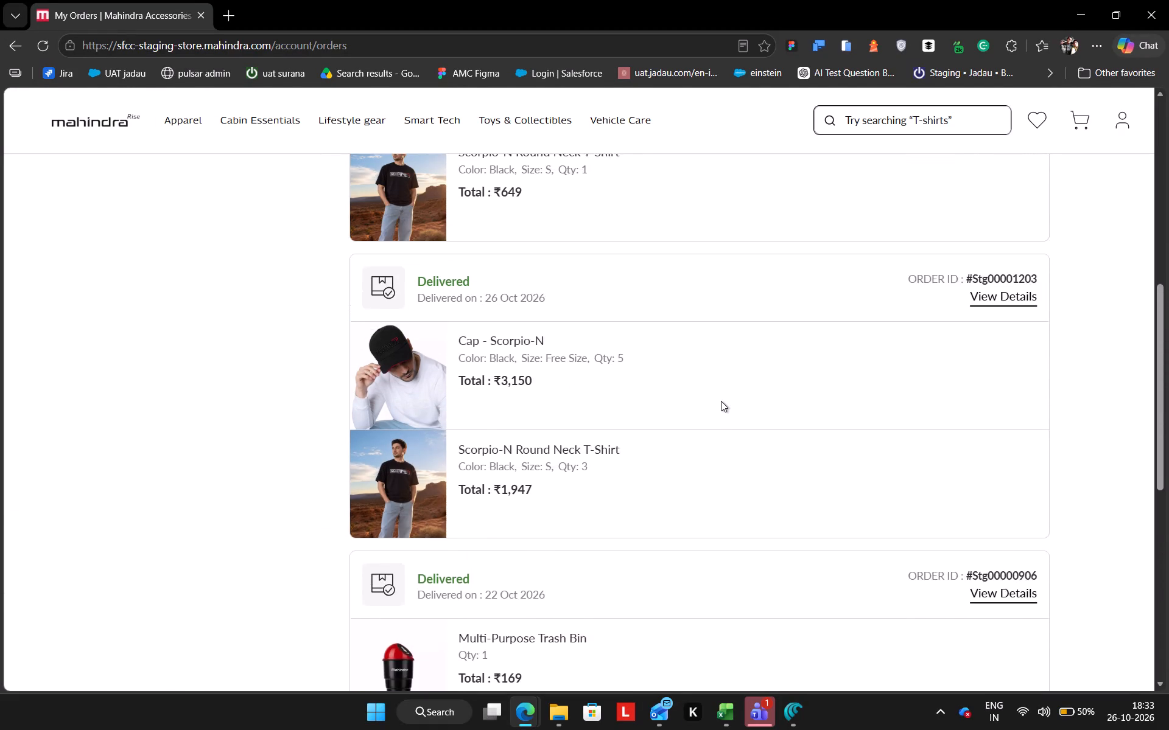
scroll(721, 401, "up", 4)
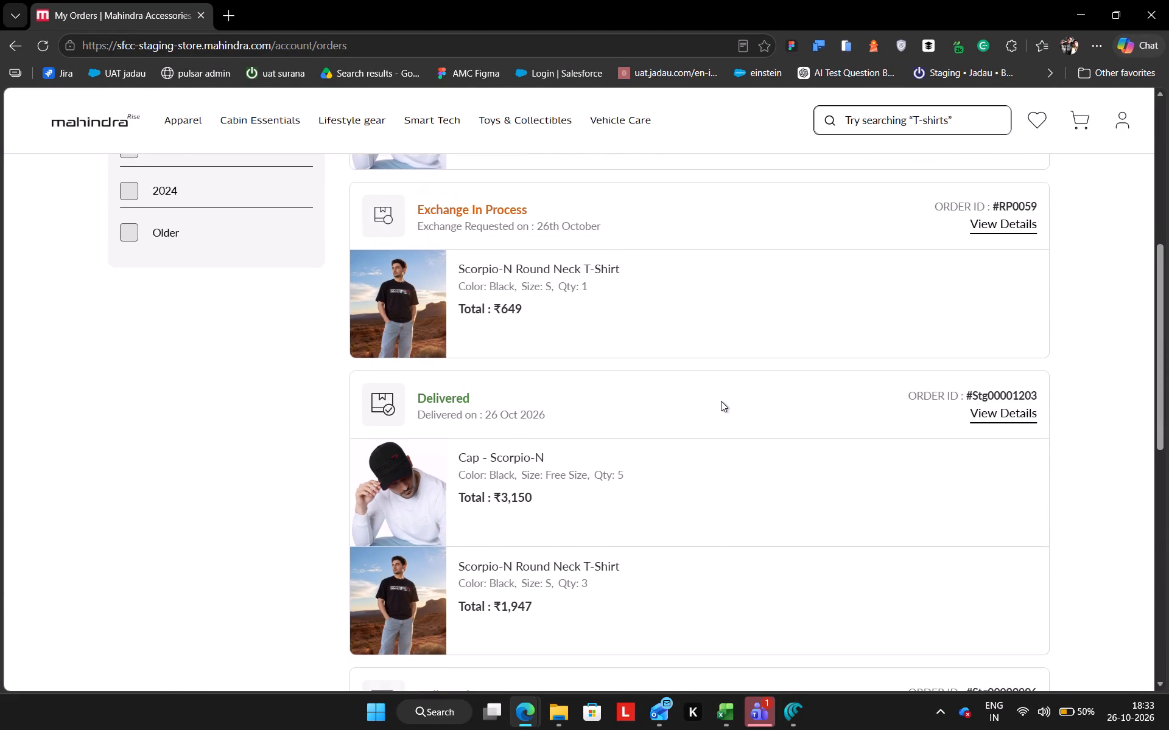
scroll(721, 401, "up", 6)
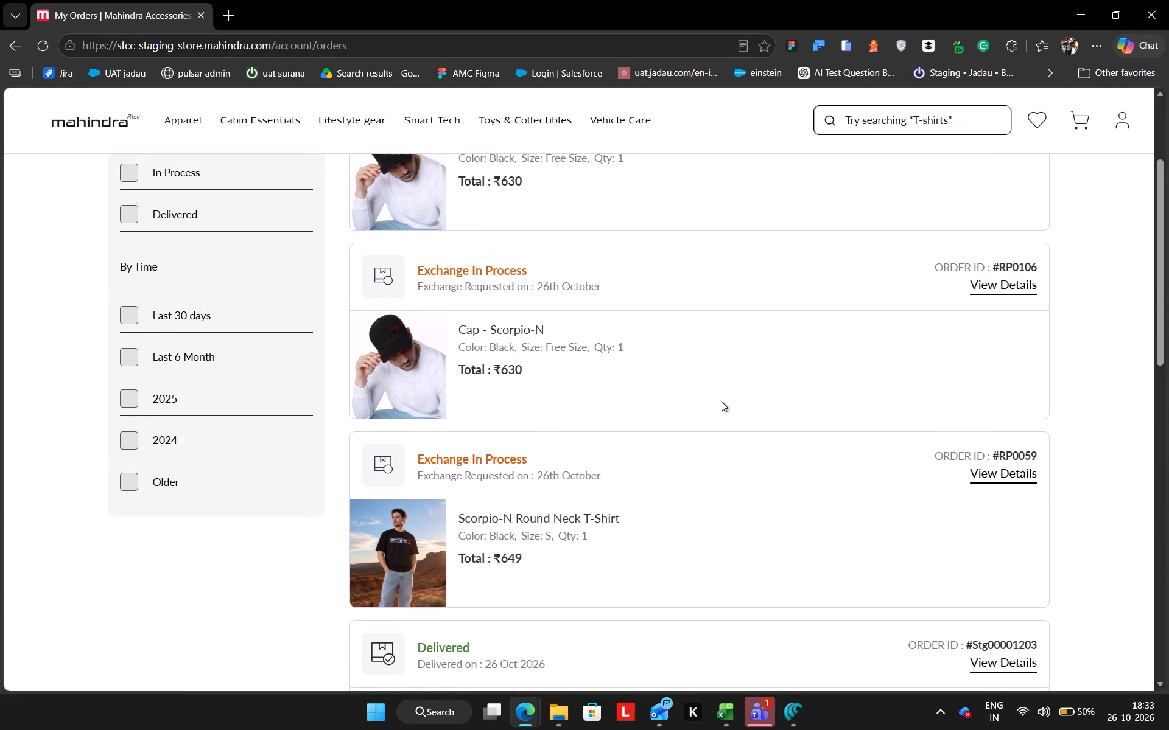
scroll(721, 401, "up", 1)
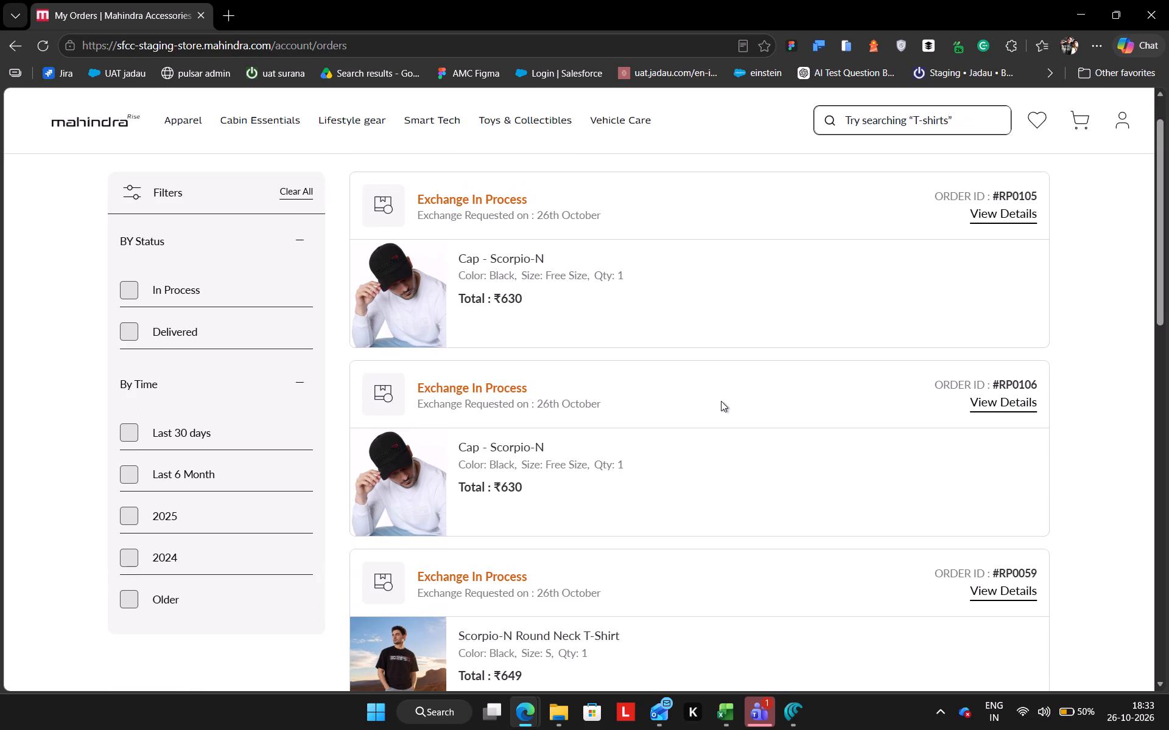
scroll(721, 401, "up", 1)
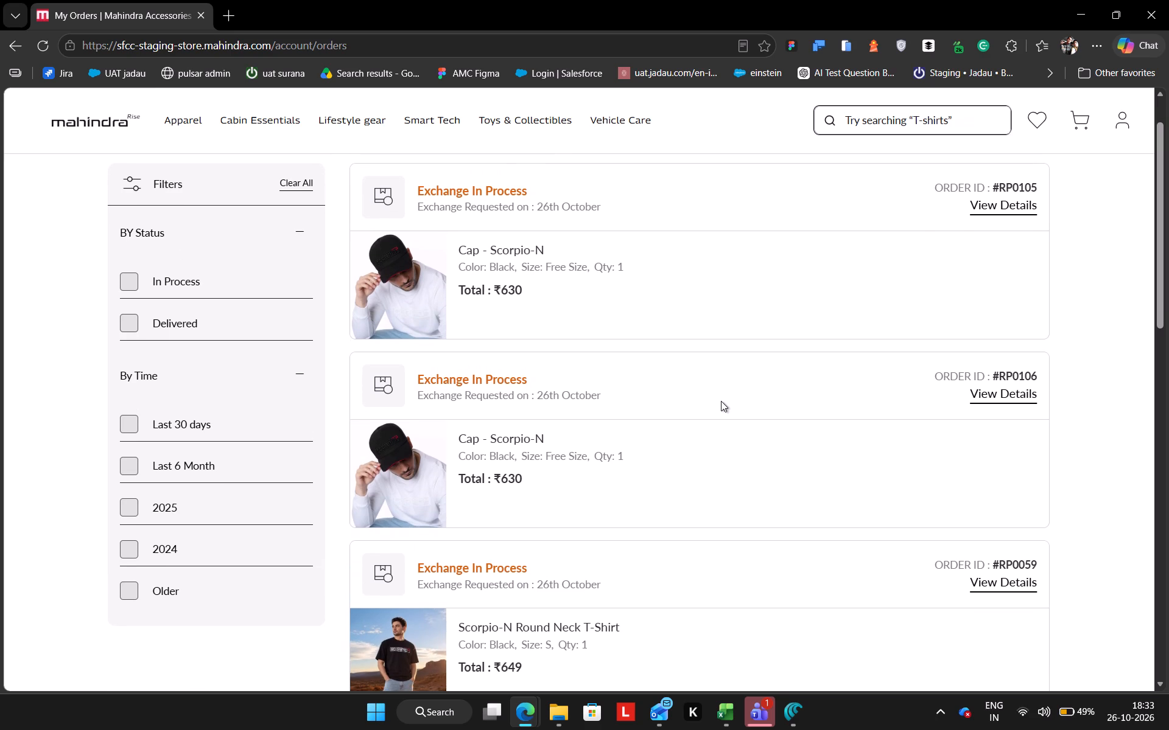
key("shift+super+s")
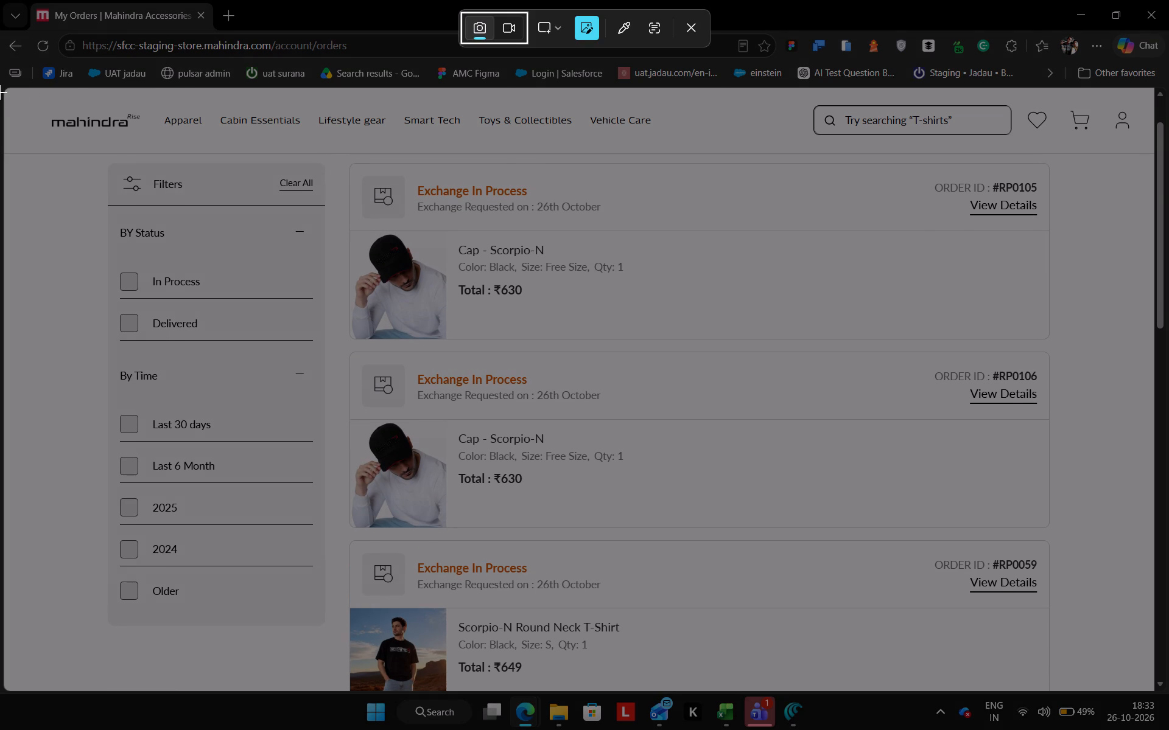
left_click_drag(1, 81, 1157, 687)
scroll(878, 570, "right", 1)
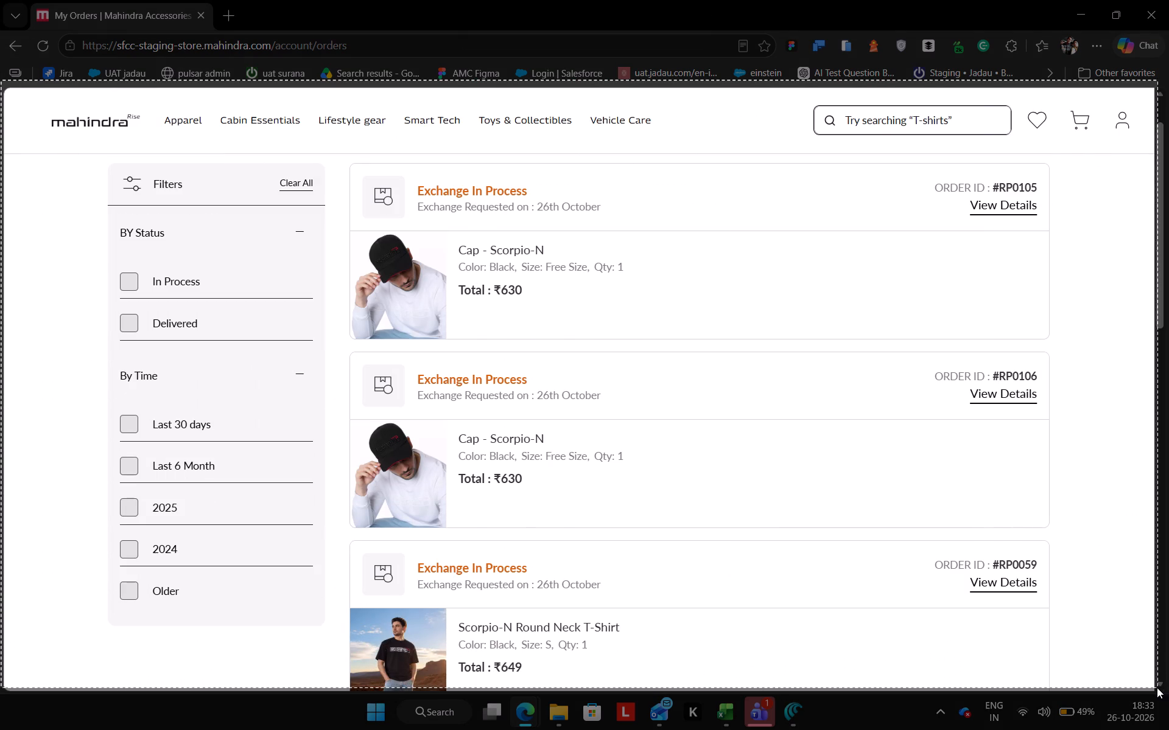
left_click_drag(1157, 687, 1152, 693)
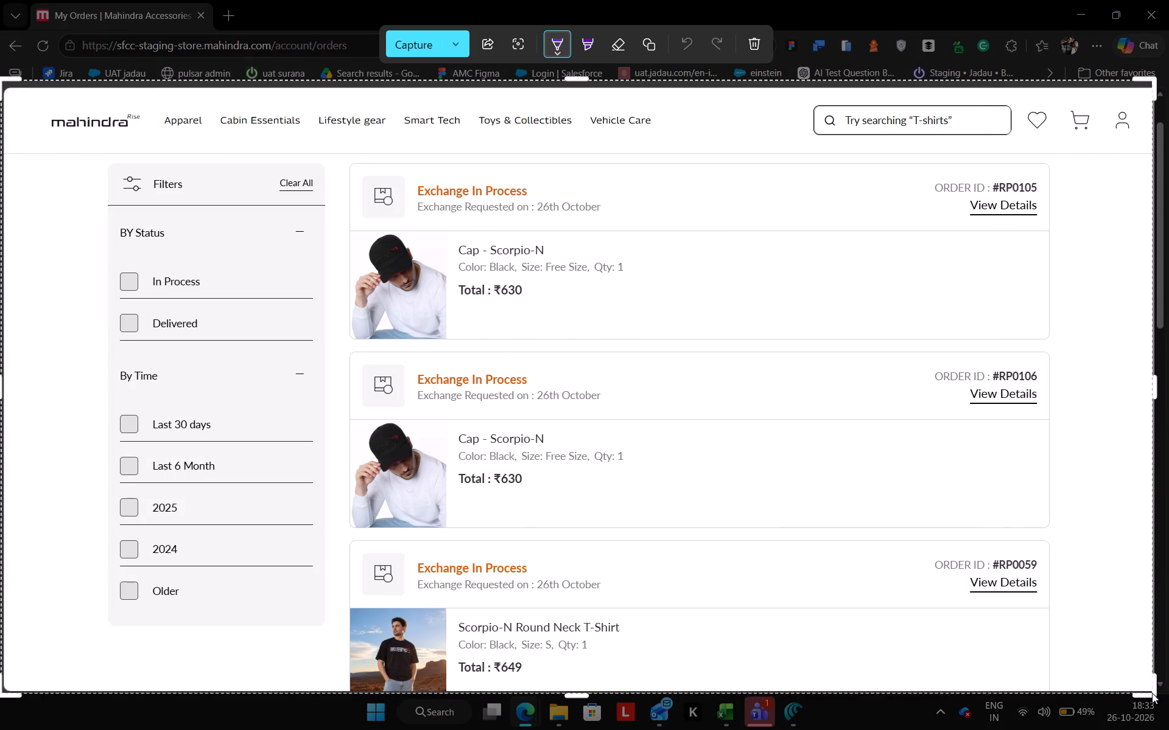
key("ctrl+c")
Copy a screenshot of the My Orders entries for delivered orders #Stg00001203 and #Stg00000906.
scroll(824, 630, "down", 5)
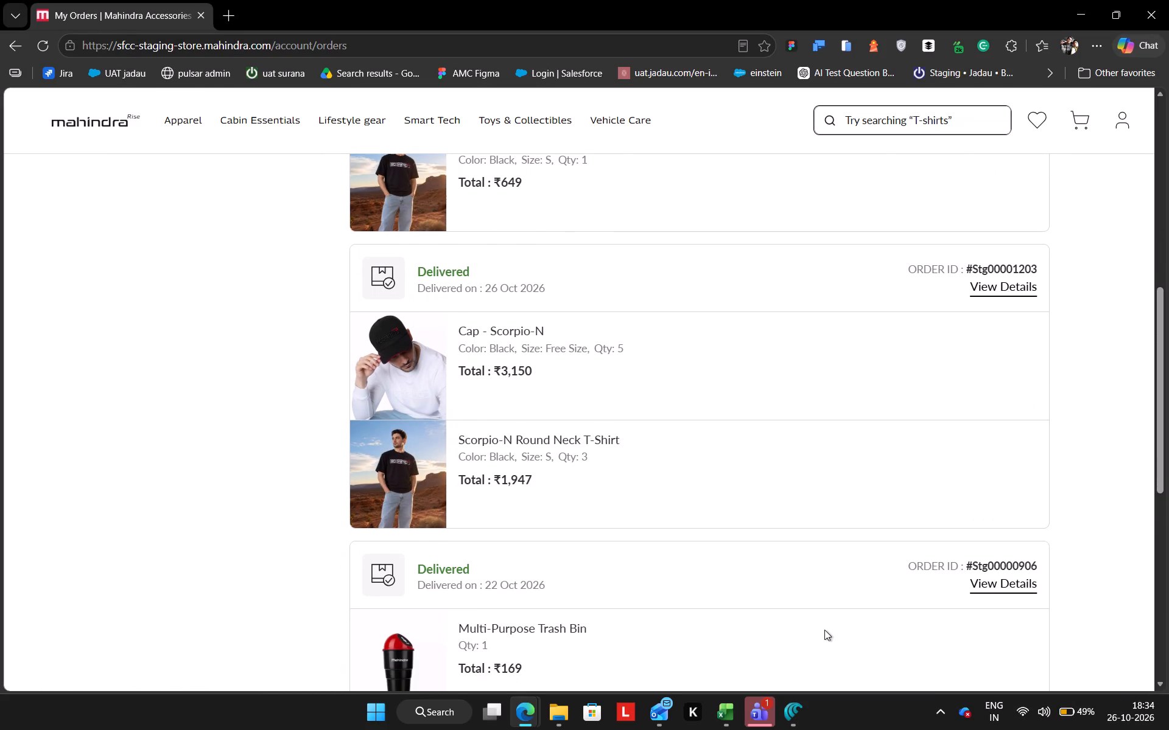
scroll(824, 630, "down", 1)
key("shift+super+s")
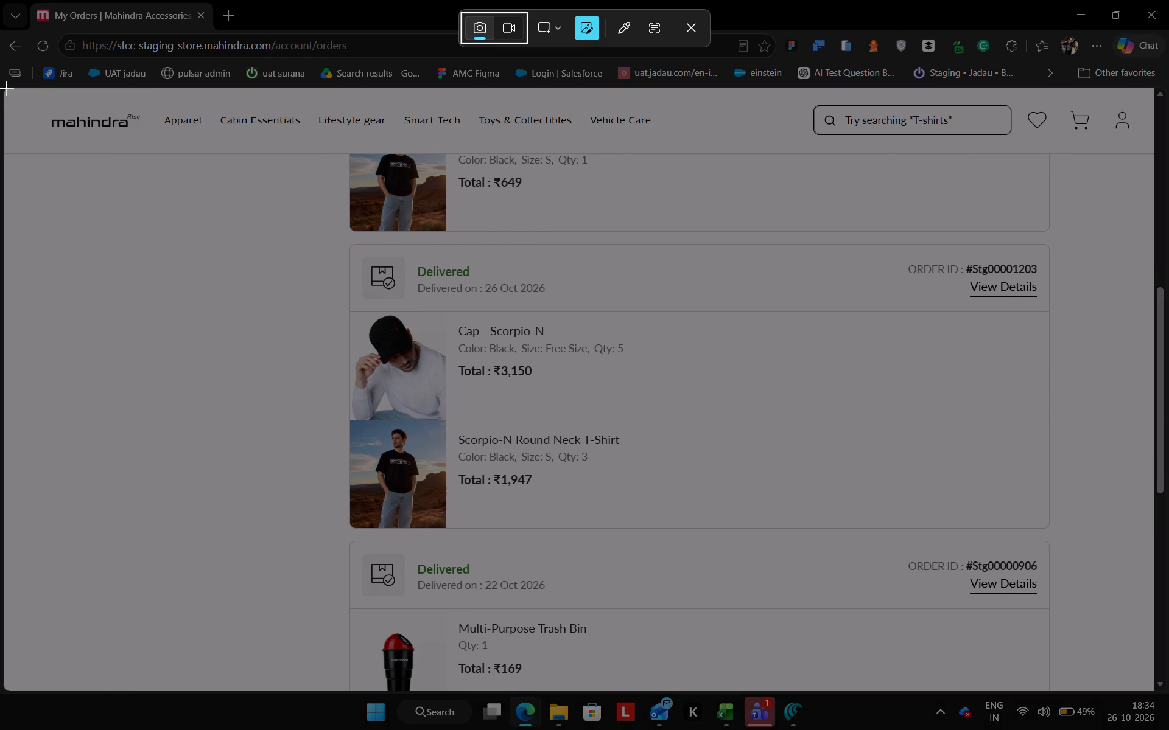
left_click_drag(7, 88, 1154, 687)
scroll(837, 560, "right", 2)
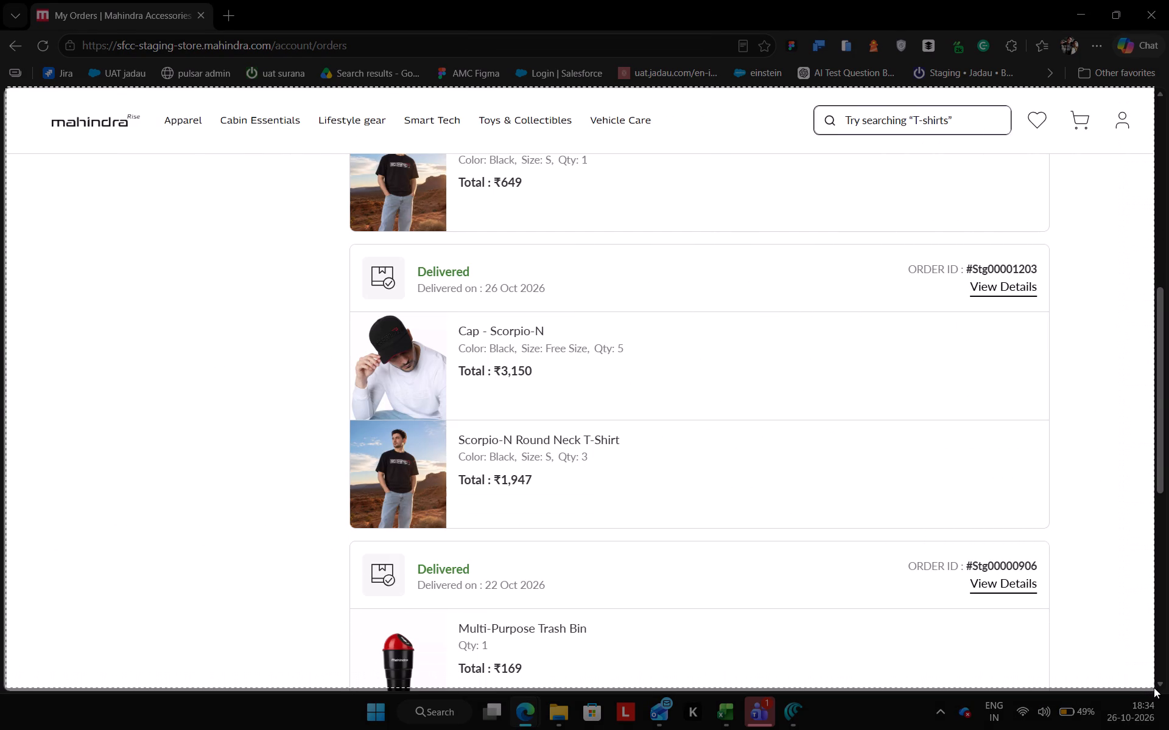
left_click_drag(1154, 687, 1157, 686)
scroll(1154, 687, "right", 1)
key("ctrl+c")
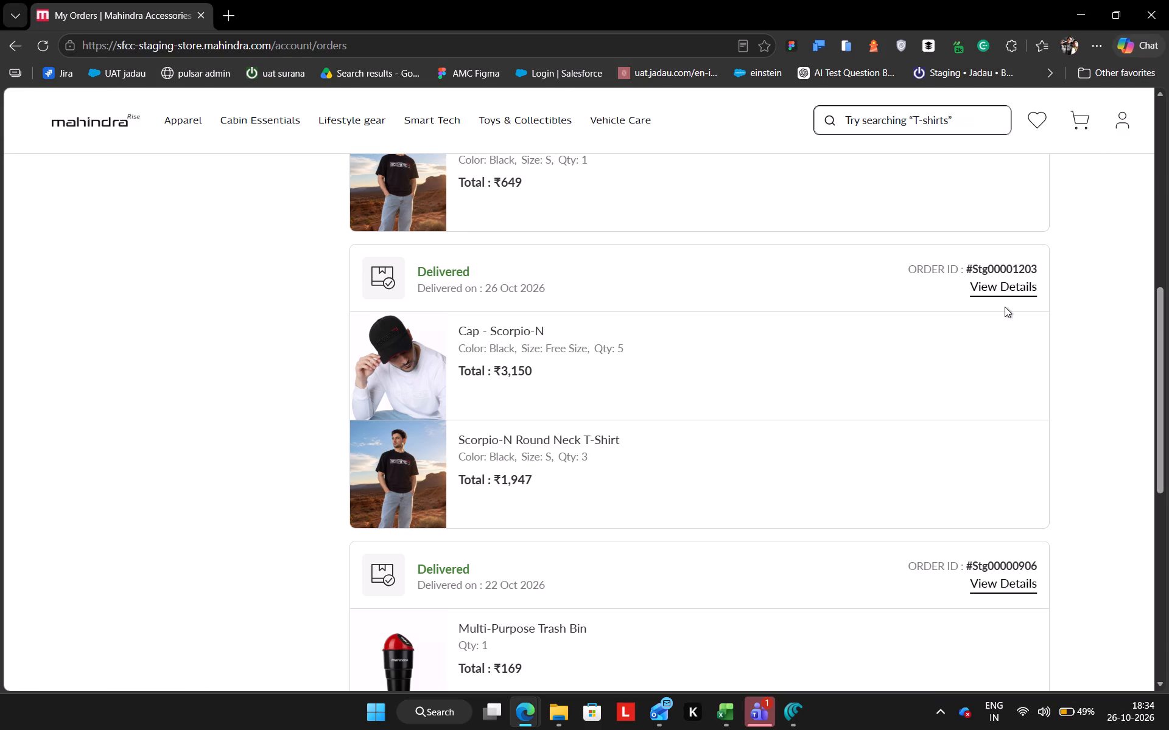
left_click(1005, 290)
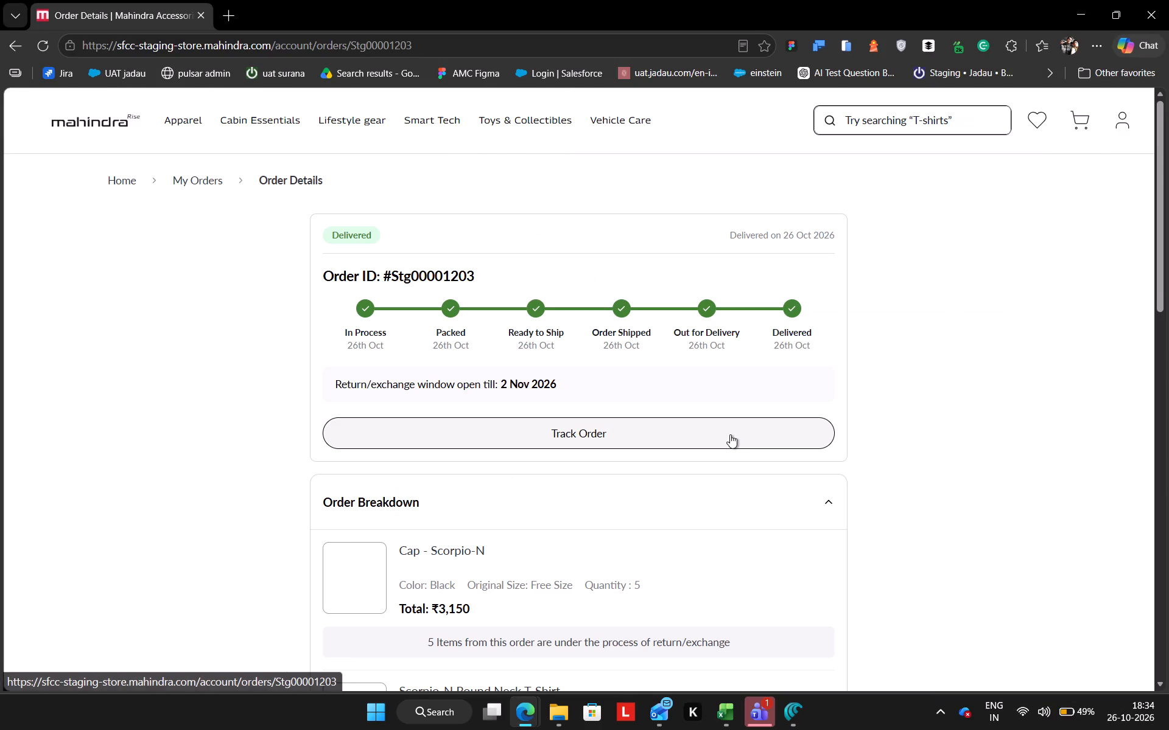
scroll(730, 434, "down", 3)
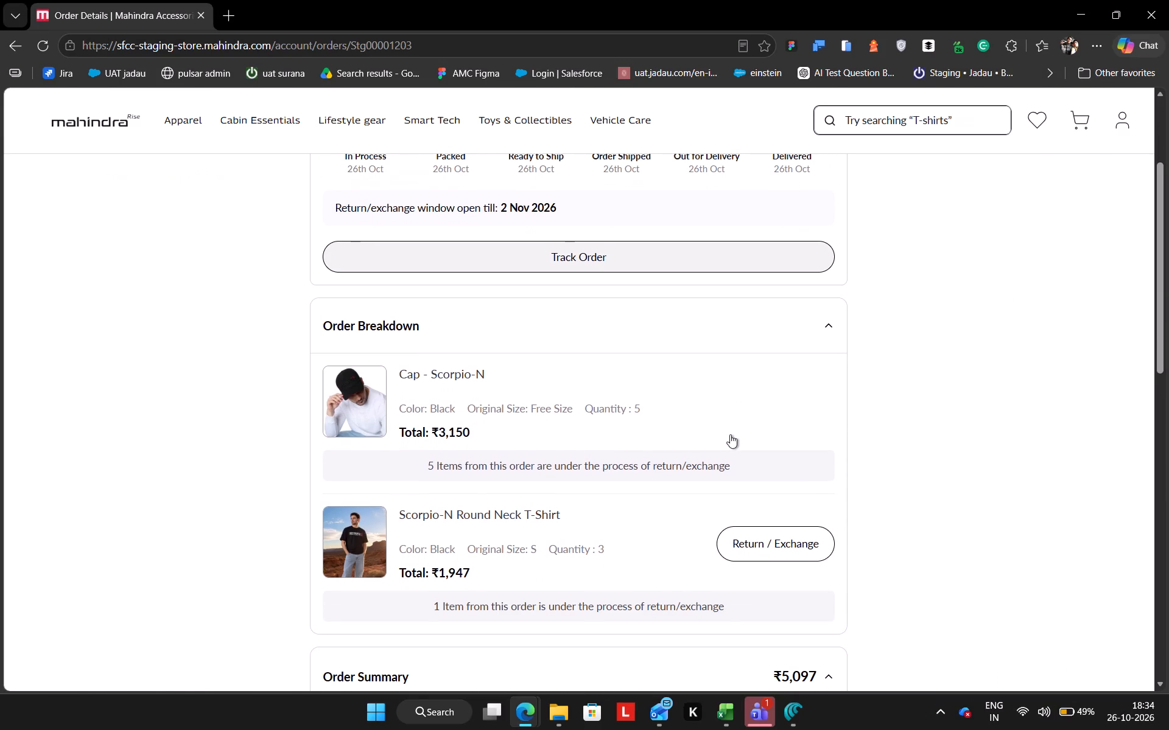
key("shift+super+s")
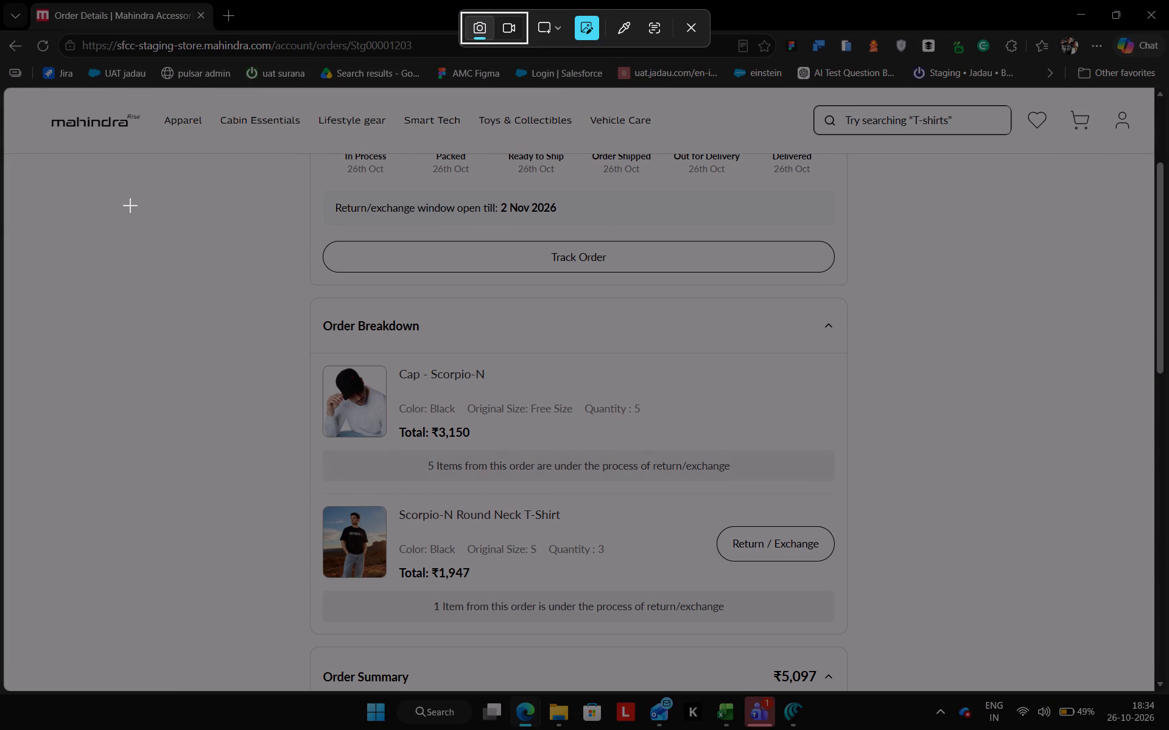
left_click_drag(1, 36, 940, 677)
scroll(844, 613, "right", 1)
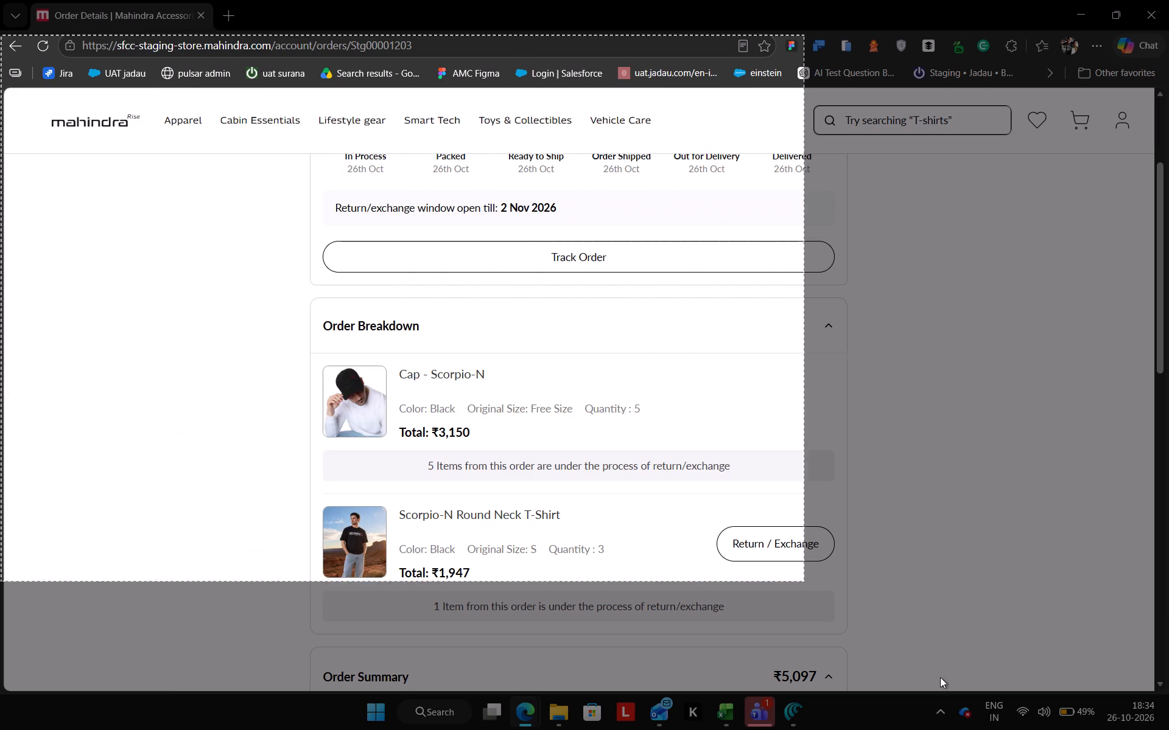
scroll(940, 677, "right", 2)
left_click_drag(940, 677, 1151, 686)
key("ctrl+c")
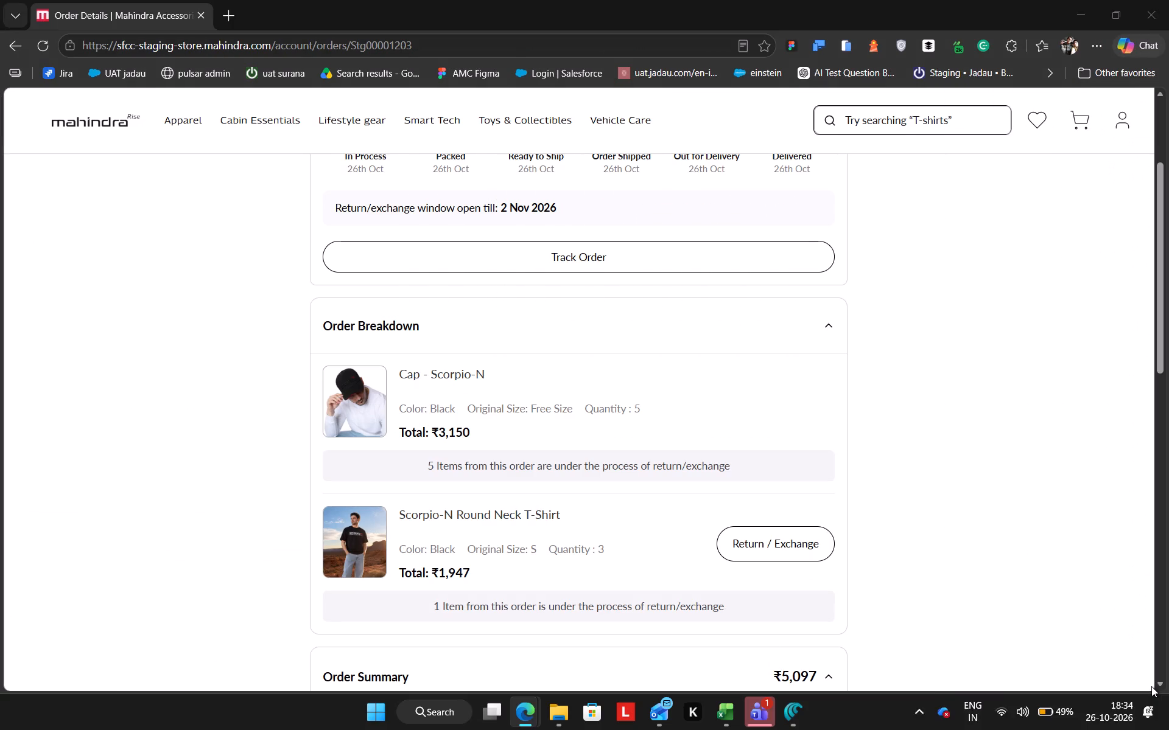